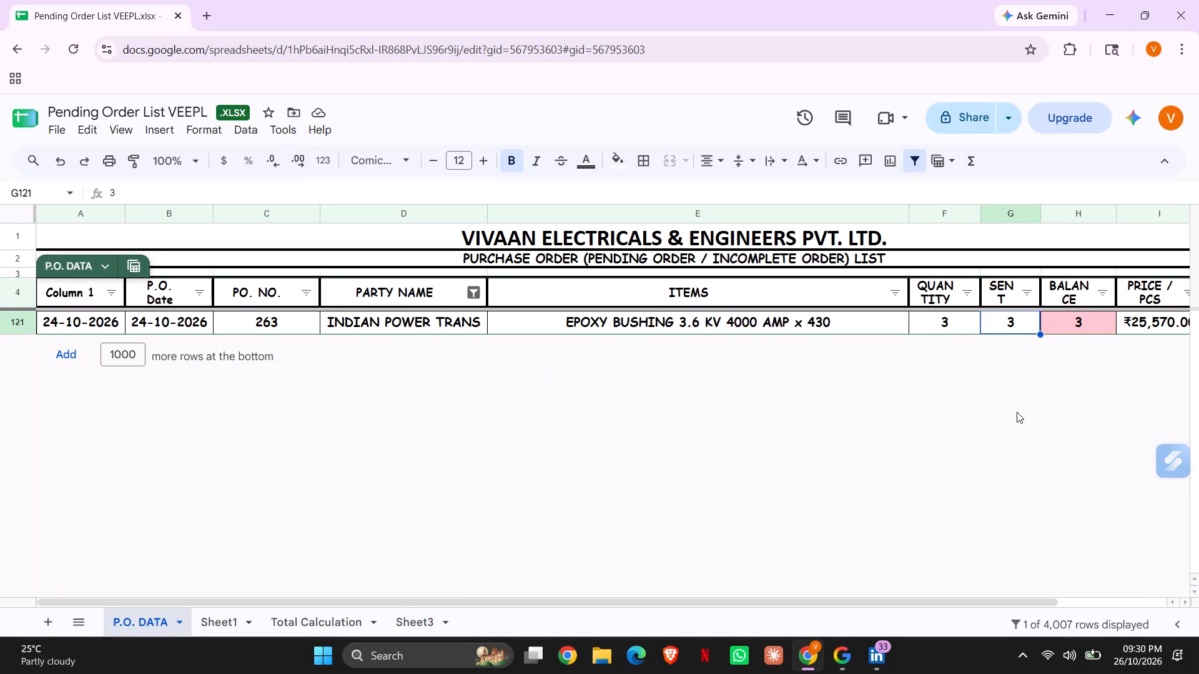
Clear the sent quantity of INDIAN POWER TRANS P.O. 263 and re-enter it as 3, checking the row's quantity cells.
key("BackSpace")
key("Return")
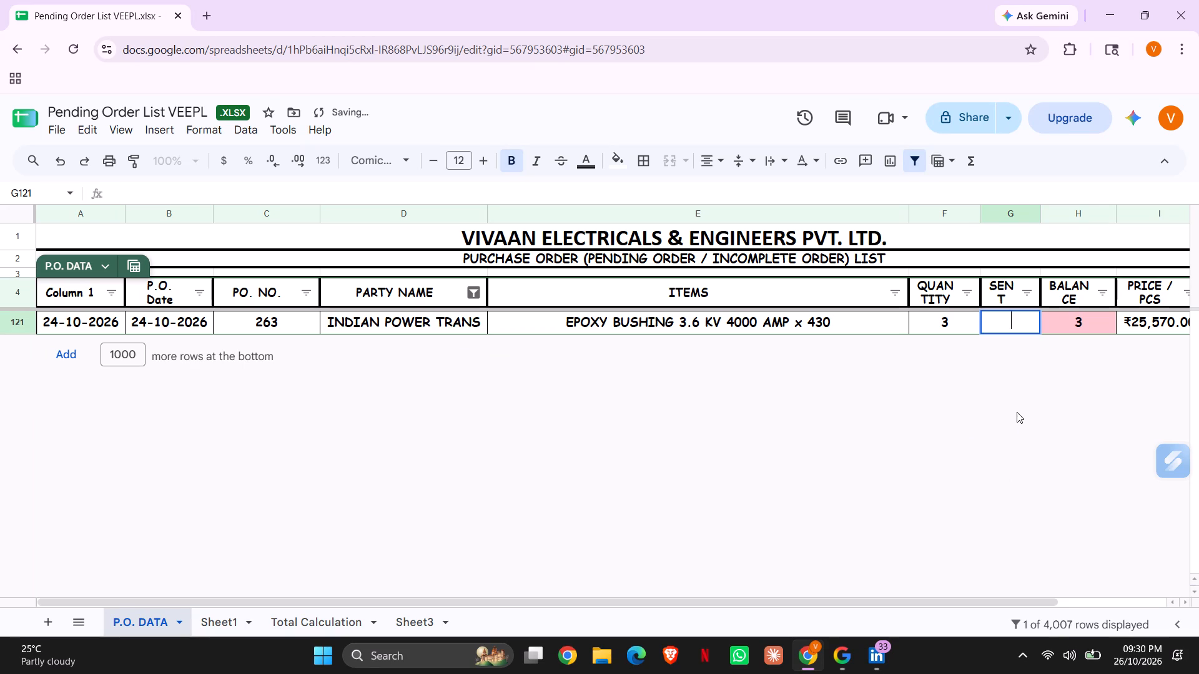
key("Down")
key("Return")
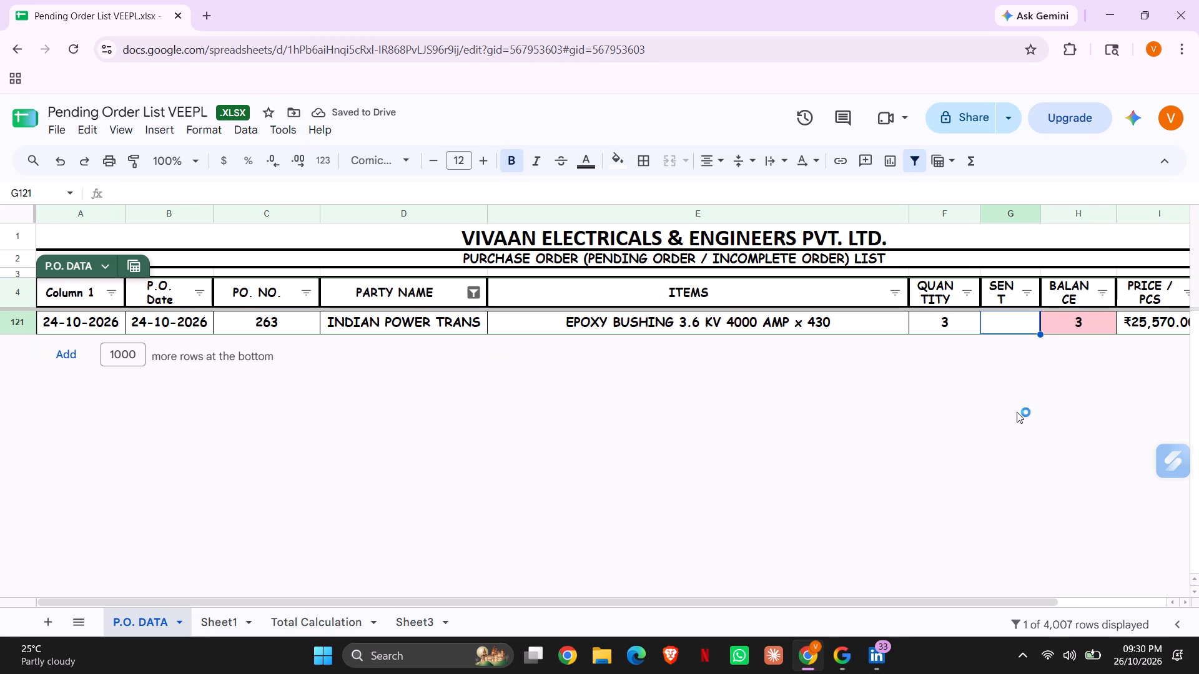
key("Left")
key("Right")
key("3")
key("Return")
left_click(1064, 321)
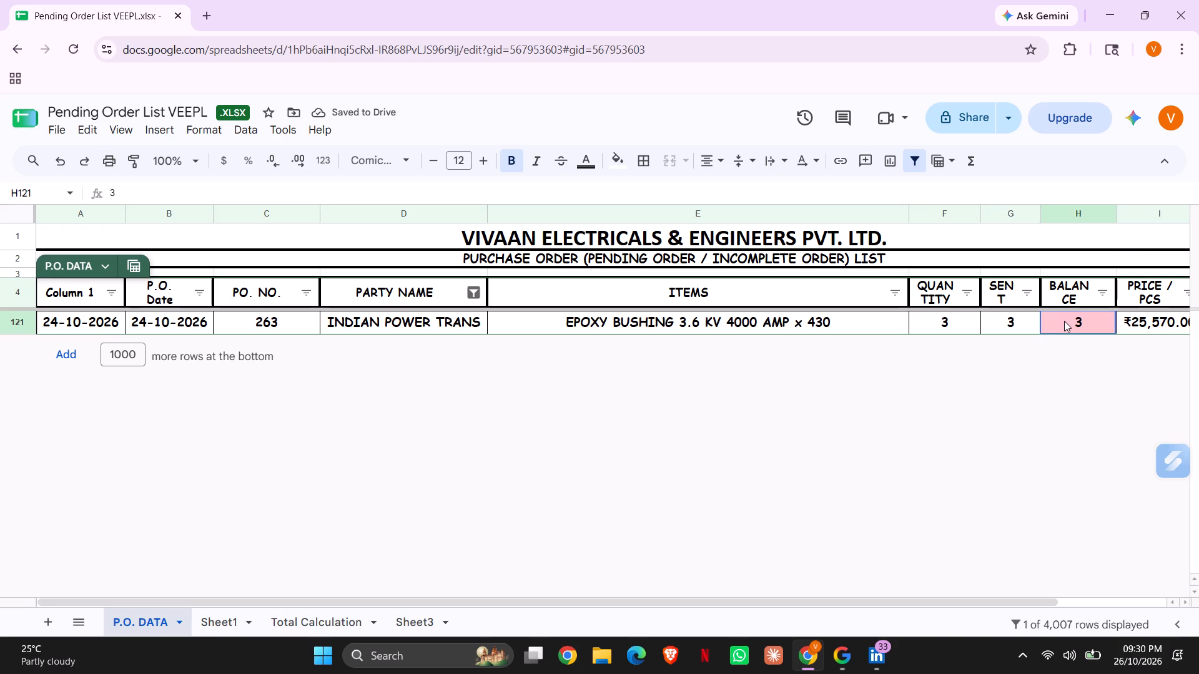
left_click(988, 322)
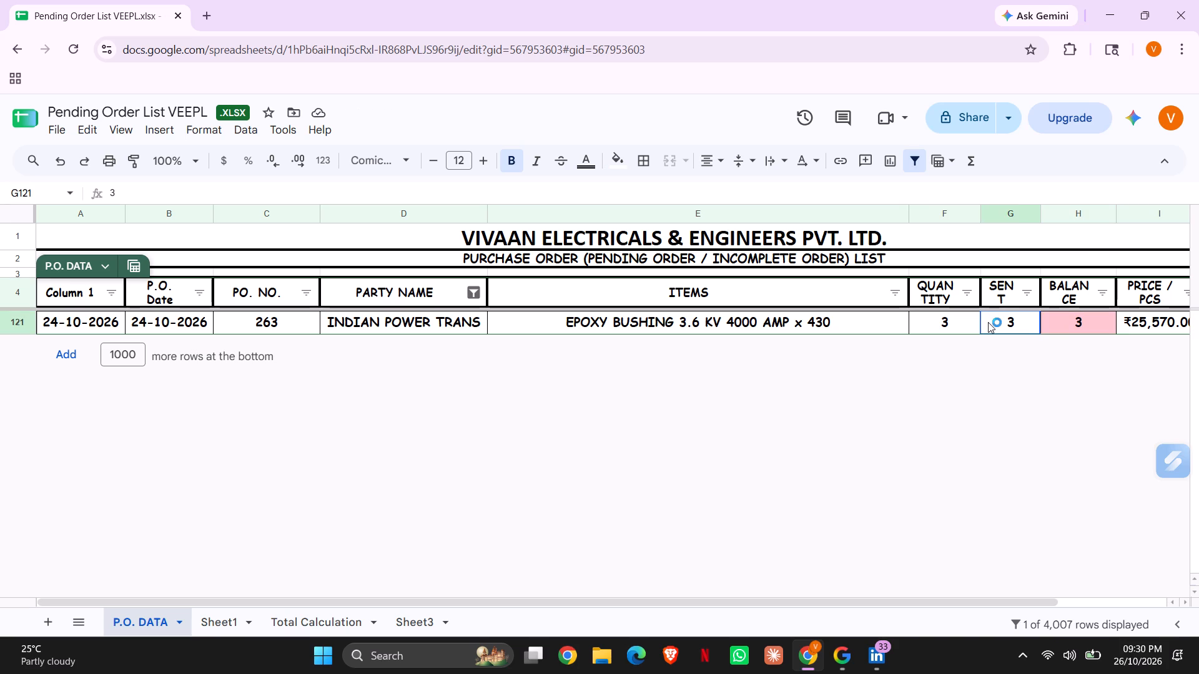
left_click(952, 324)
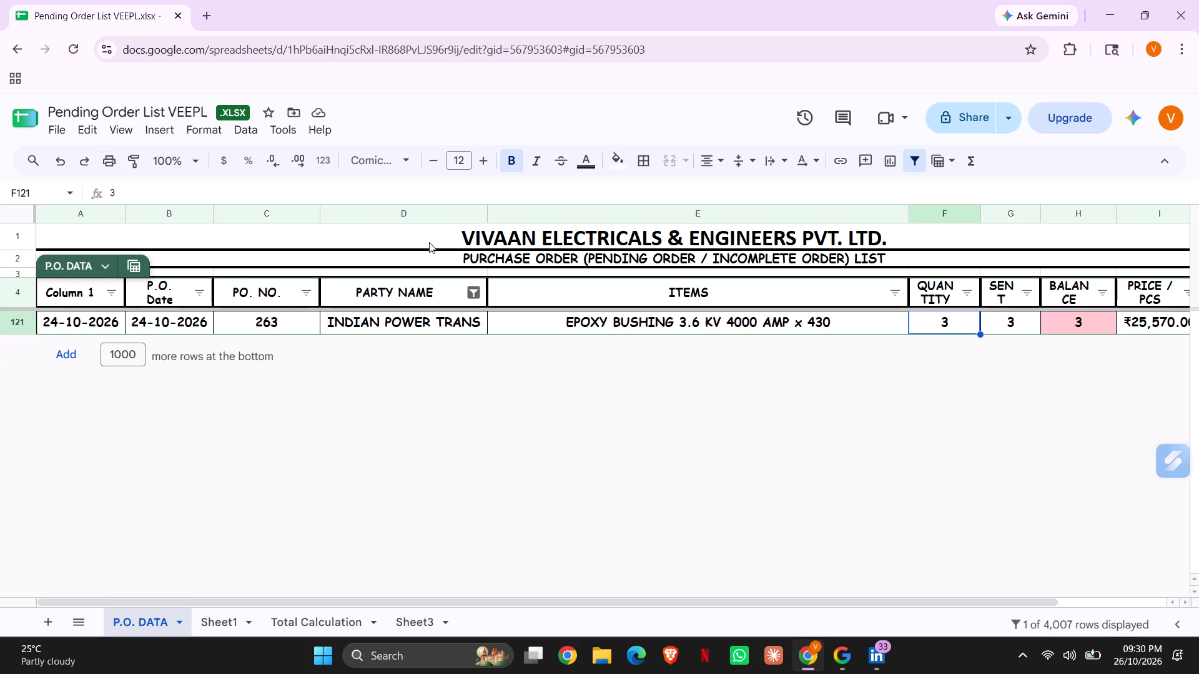
Reset the PARTY NAME filter to include all parties.
left_click(475, 294)
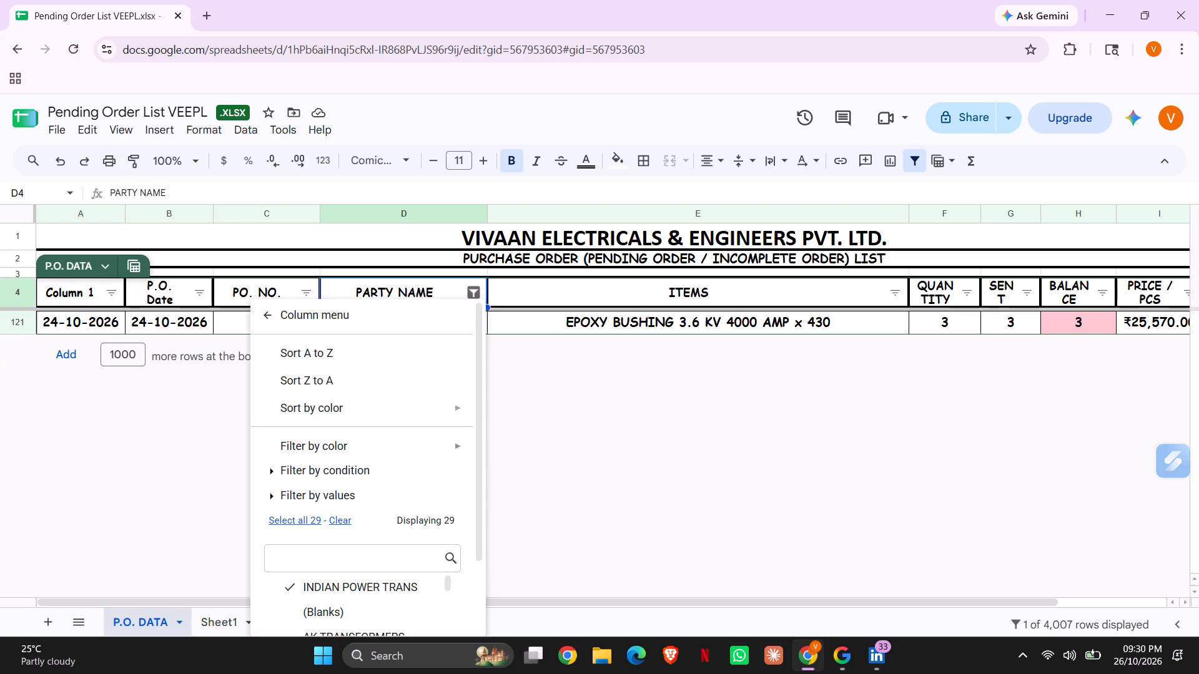
left_click(302, 523)
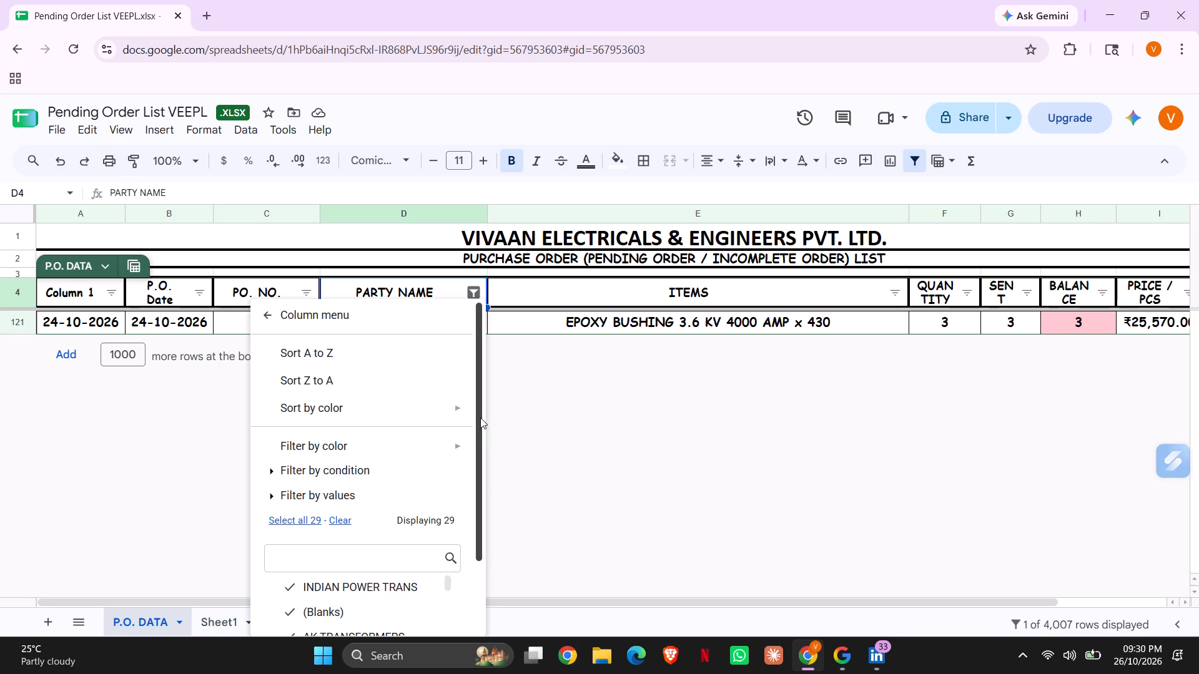
left_click_drag(480, 417, 515, 608)
left_click(450, 610)
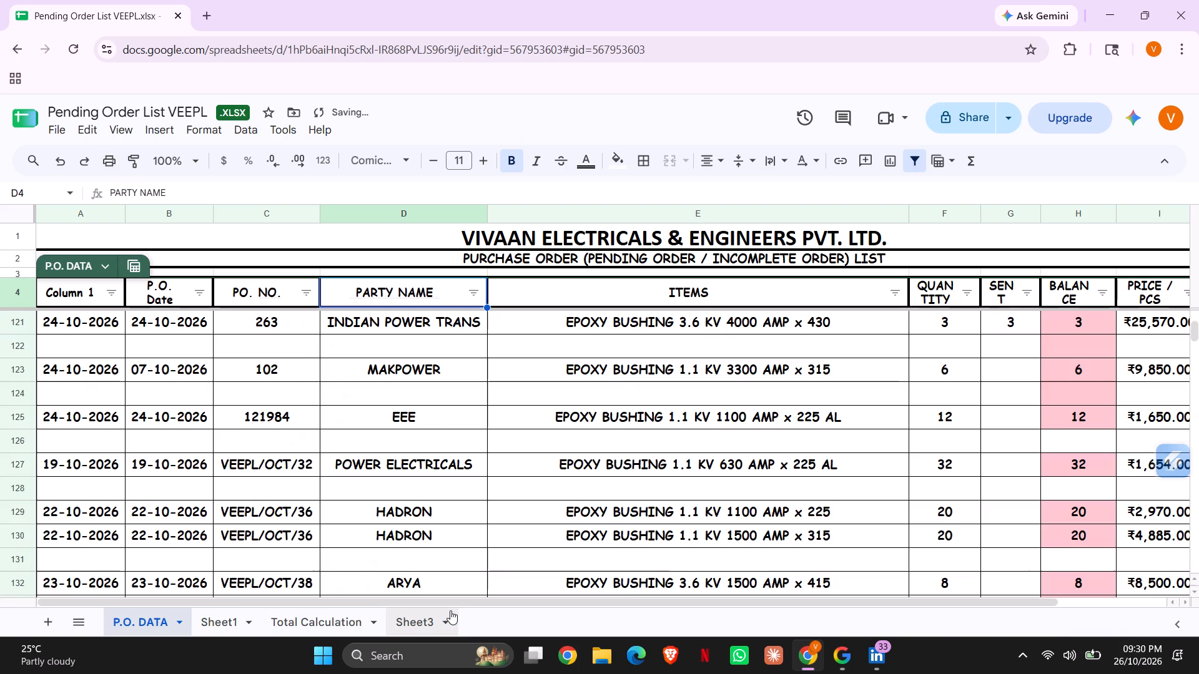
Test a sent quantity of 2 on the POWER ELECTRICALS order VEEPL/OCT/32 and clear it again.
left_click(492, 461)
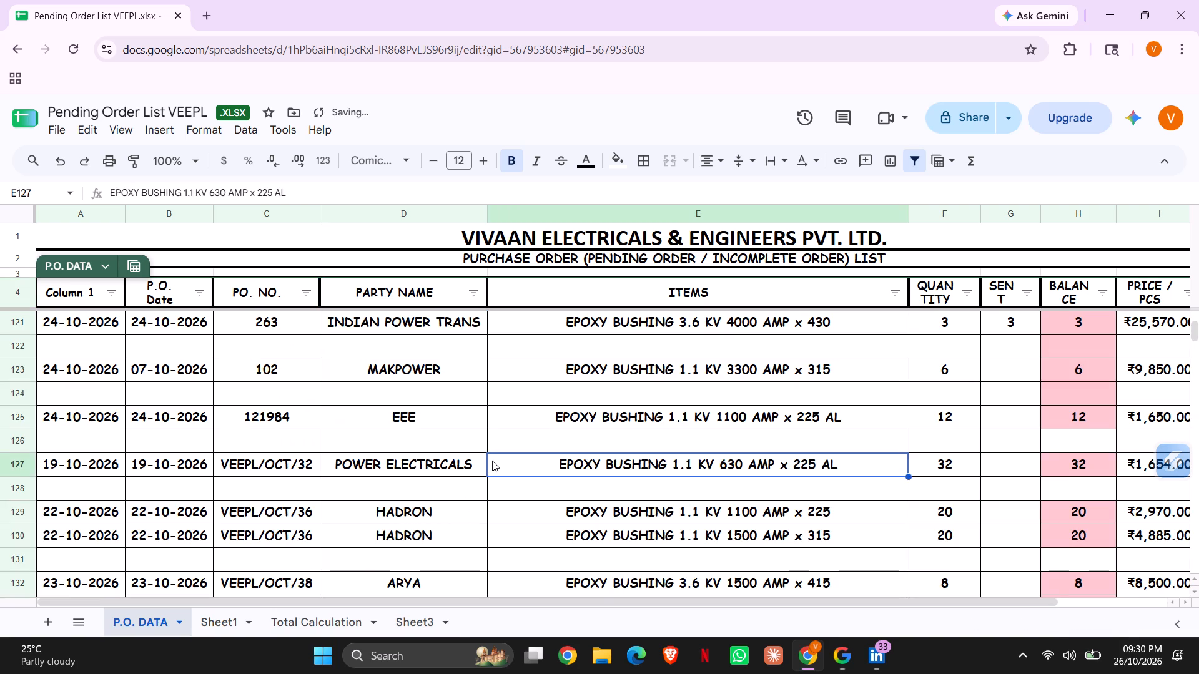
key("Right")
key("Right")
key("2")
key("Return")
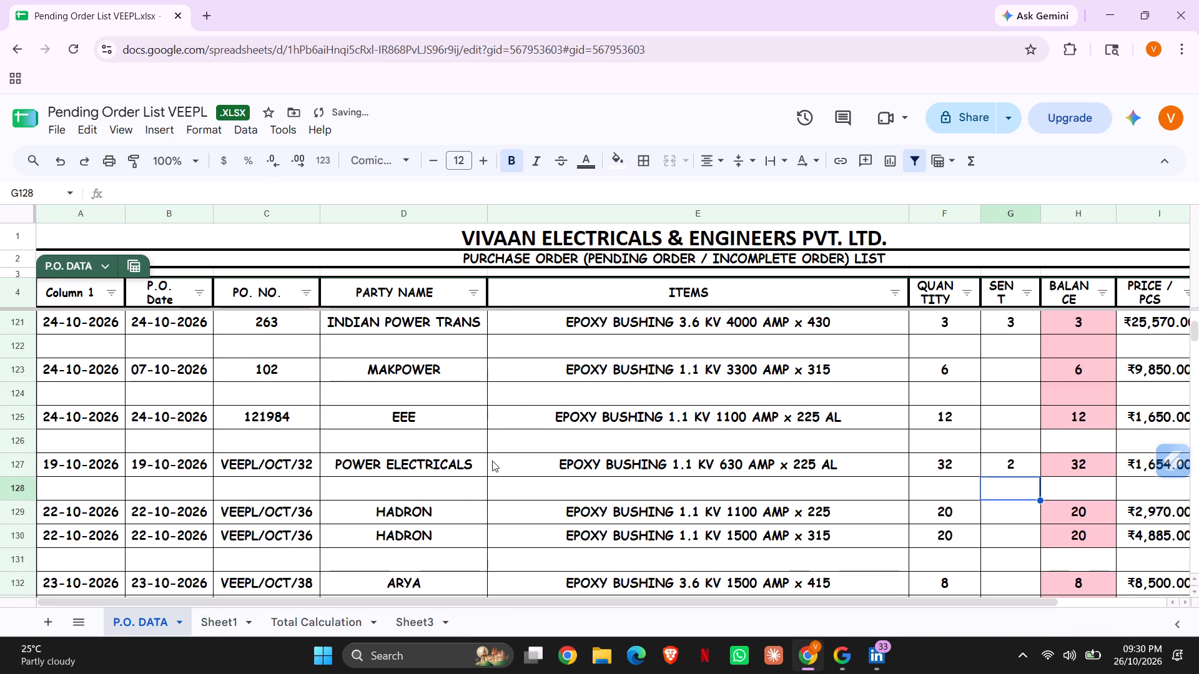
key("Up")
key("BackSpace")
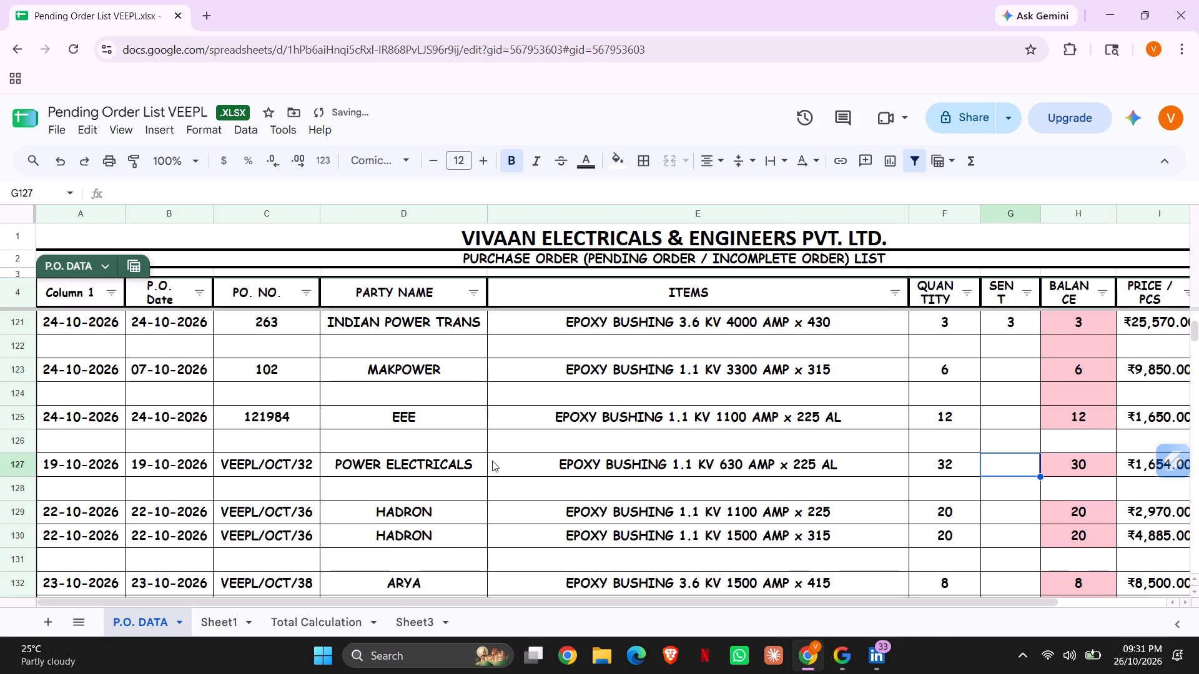
In the INDIAN POWER TRANS P.O. 263 row, try a sent quantity of 4 and set it back to 3.
key("Up")
key("Up")
key("Up")
key("Up")
key("Up")
key("Up")
key("Up")
key("Up")
key("Up")
key("Up")
key("Up")
key("Up")
key("Up")
key("Up")
key("Down")
key("Down")
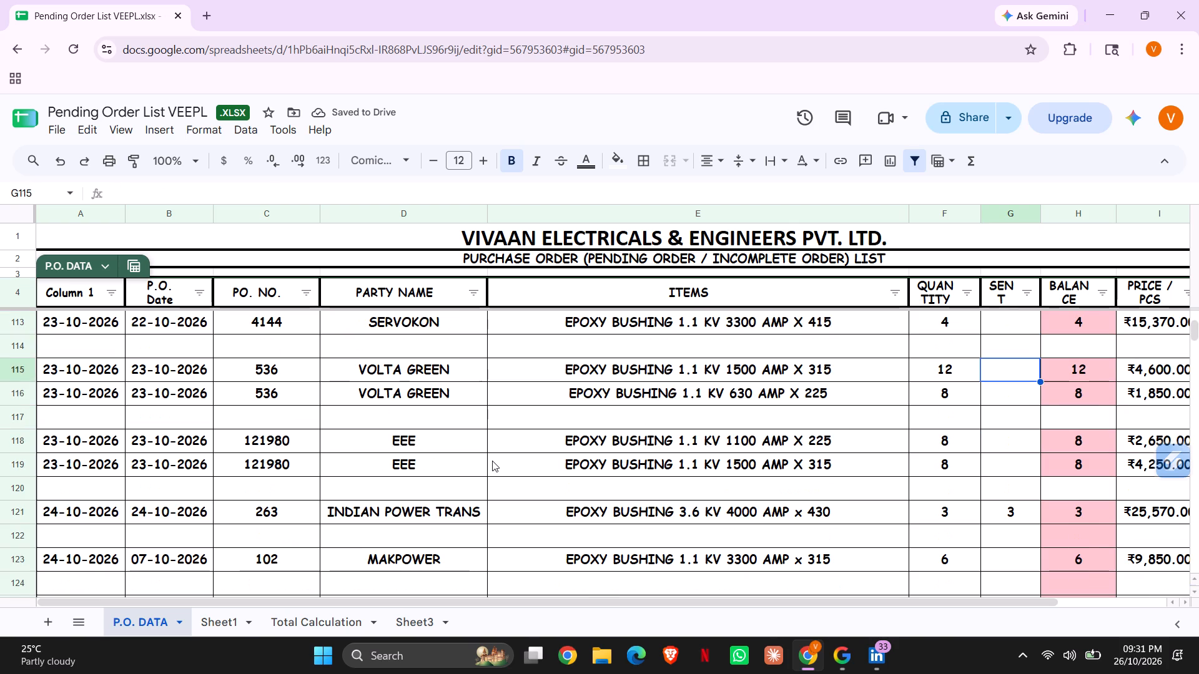
key("Down")
key("Down")
key("Down")
key("Down")
key("Down")
key("Down")
key("Down")
key("Up")
key("4")
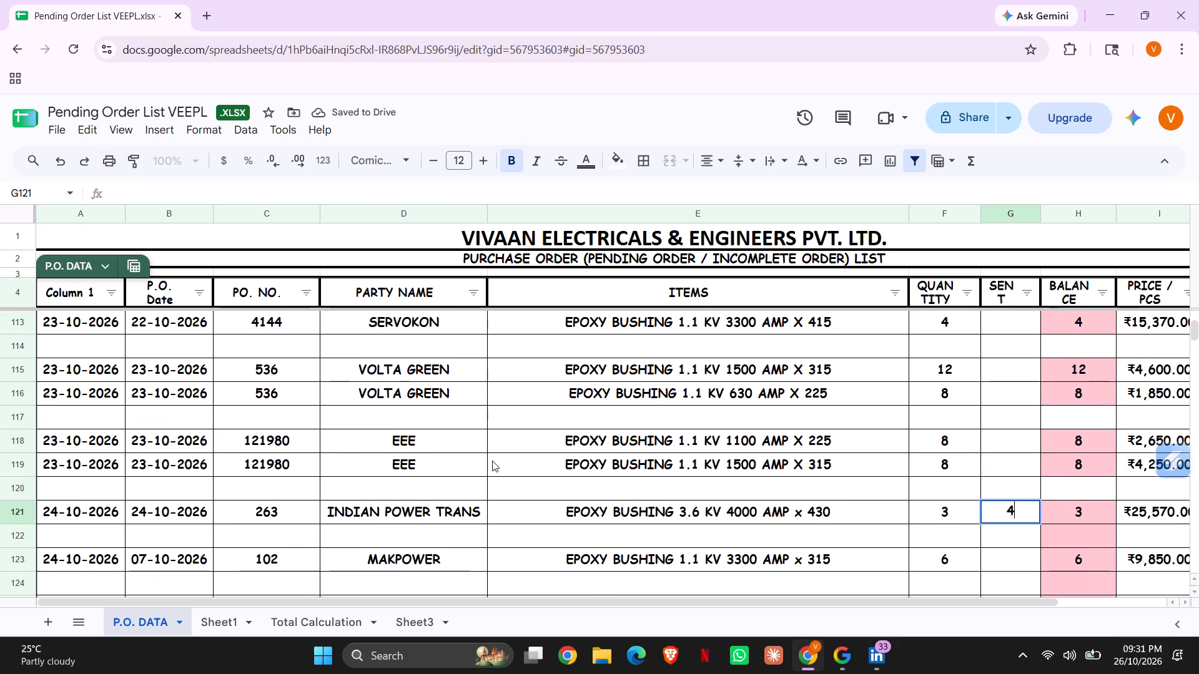
key("Return")
key("Up")
key("3")
key("Return")
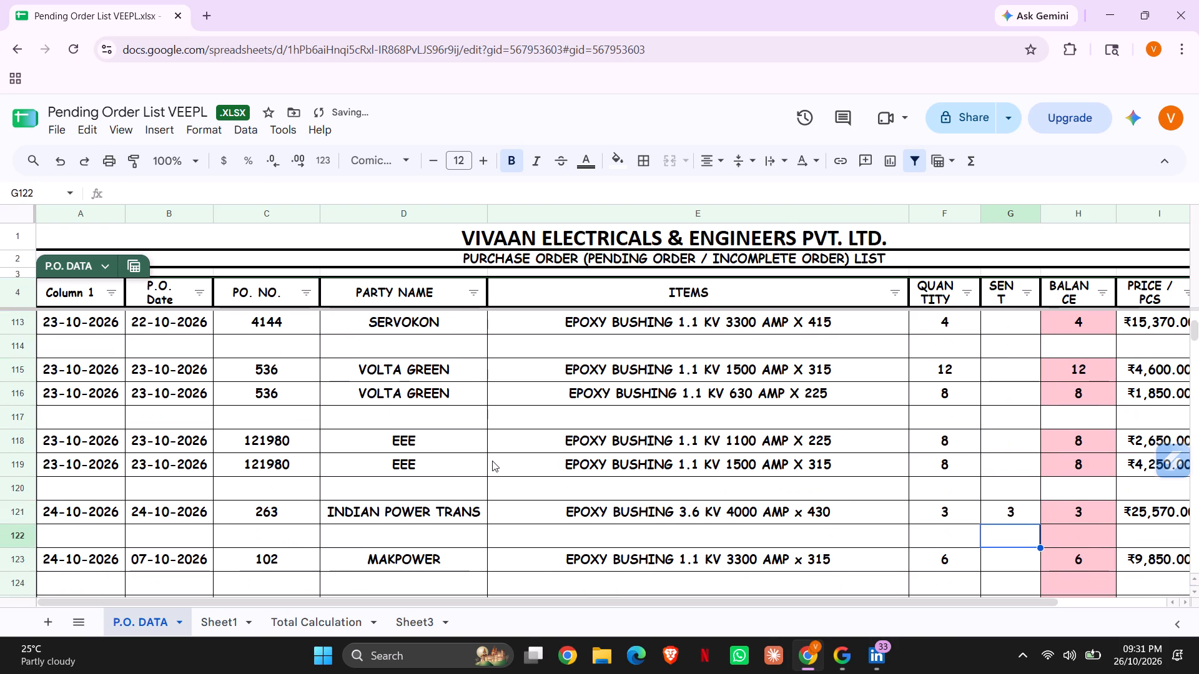
Copy the whole INDIAN POWER TRANS P.O. 263 row into Sheet1 at row 441, below the last POWERSTAR entries.
key("Up")
key("Left")
key("Left")
key("Left")
key("Left")
key("Left")
key("Left")
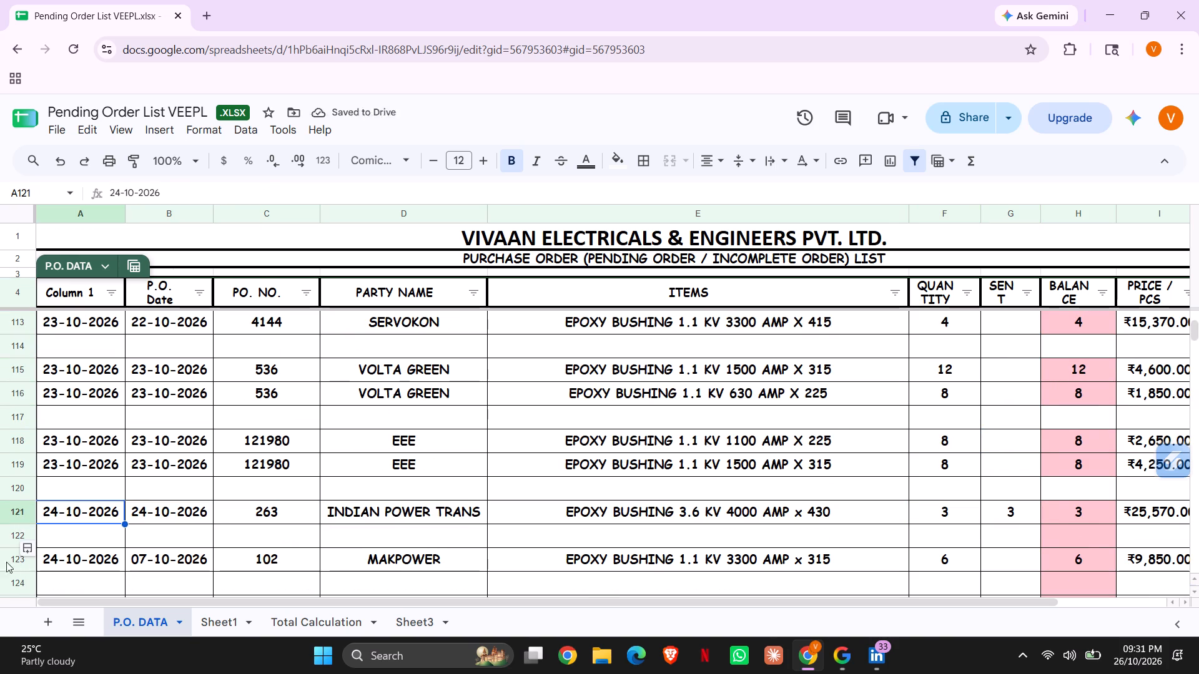
right_click(24, 510)
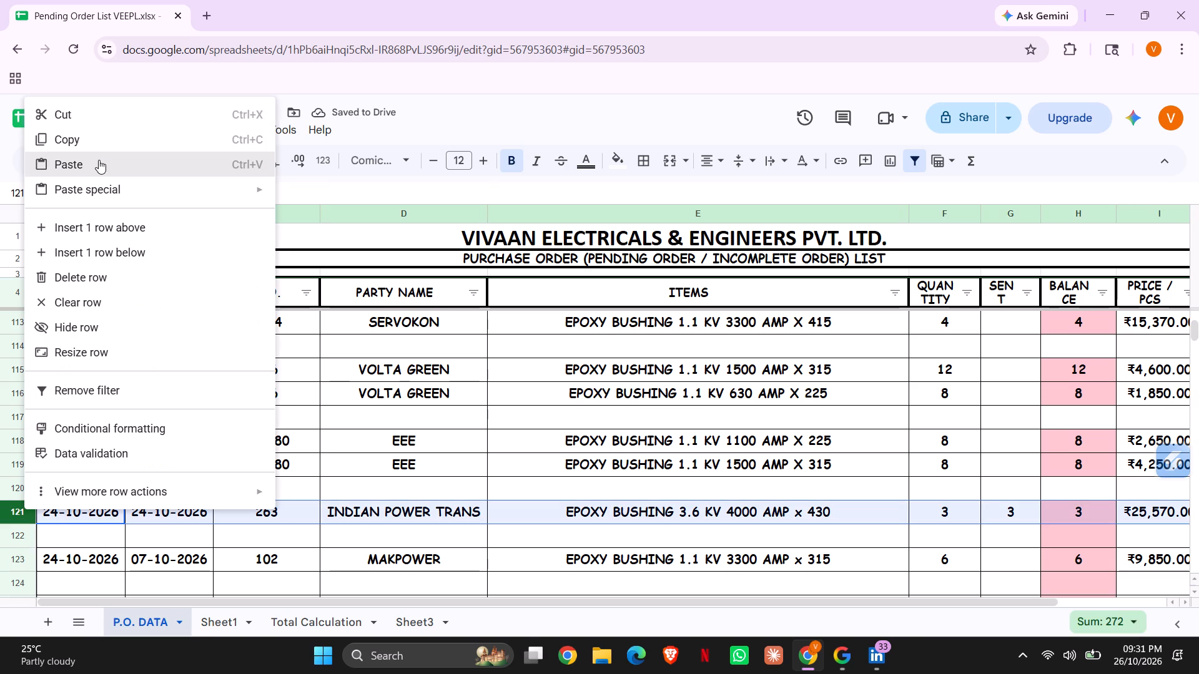
left_click(102, 134)
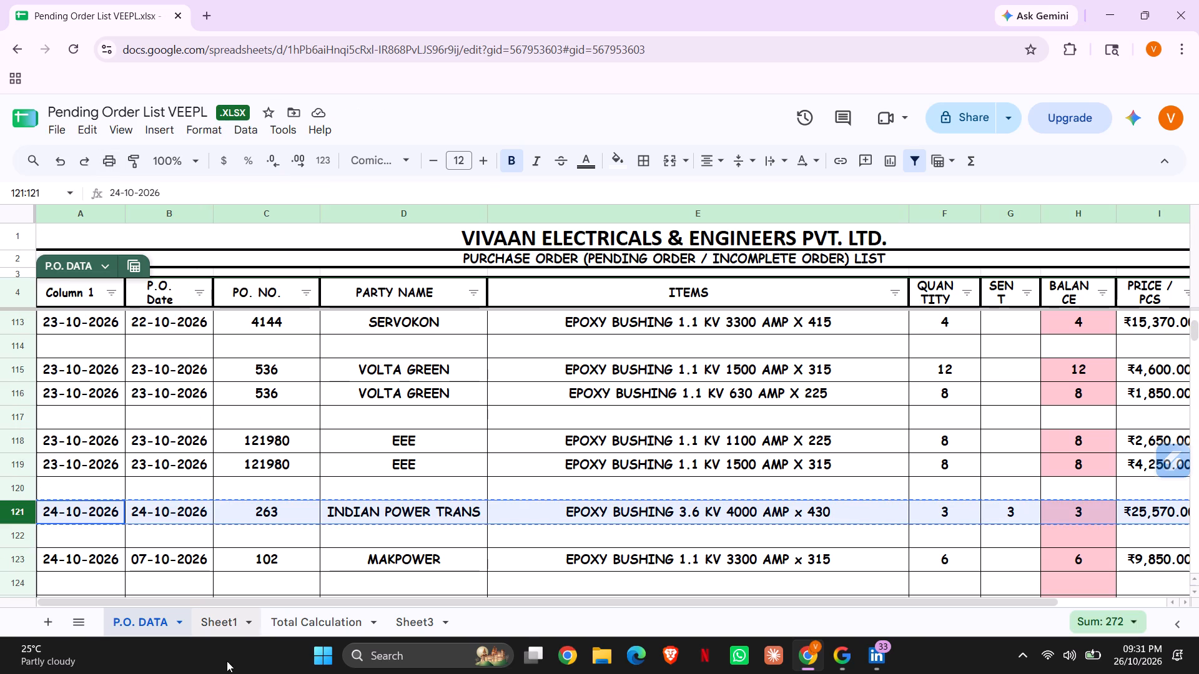
left_click(218, 629)
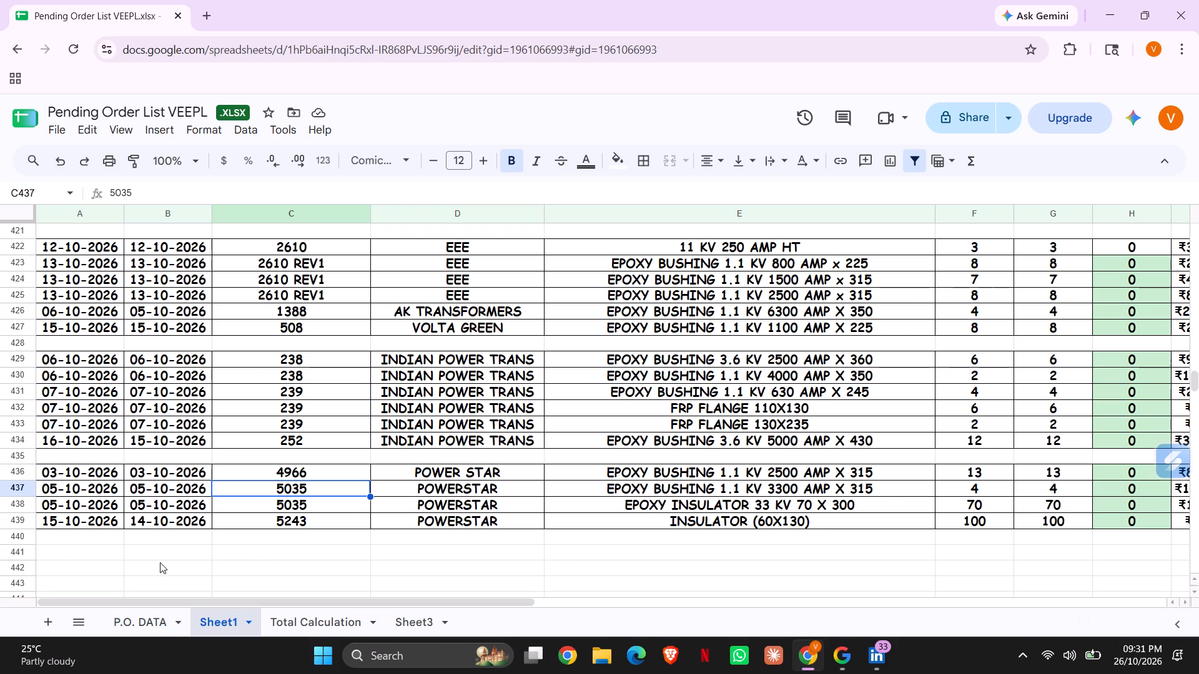
left_click(69, 549)
key("ctrl+v")
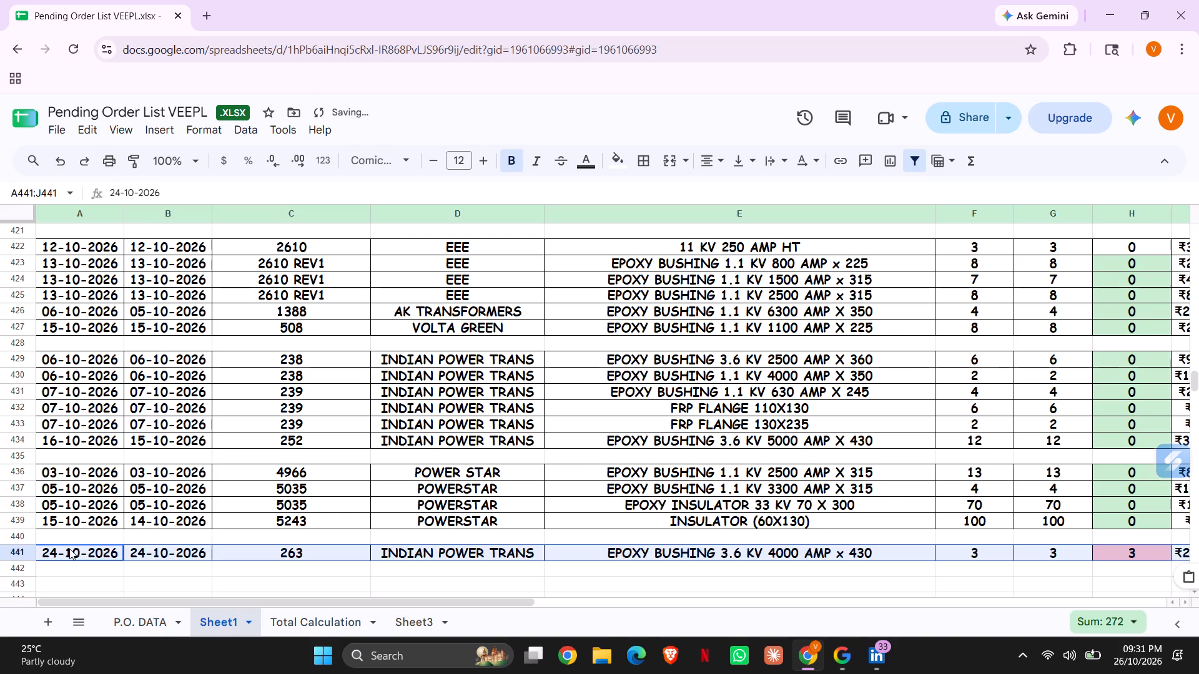
Delete the INDIAN POWER TRANS P.O. 263 row from the P.O. DATA sheet.
left_click(126, 620)
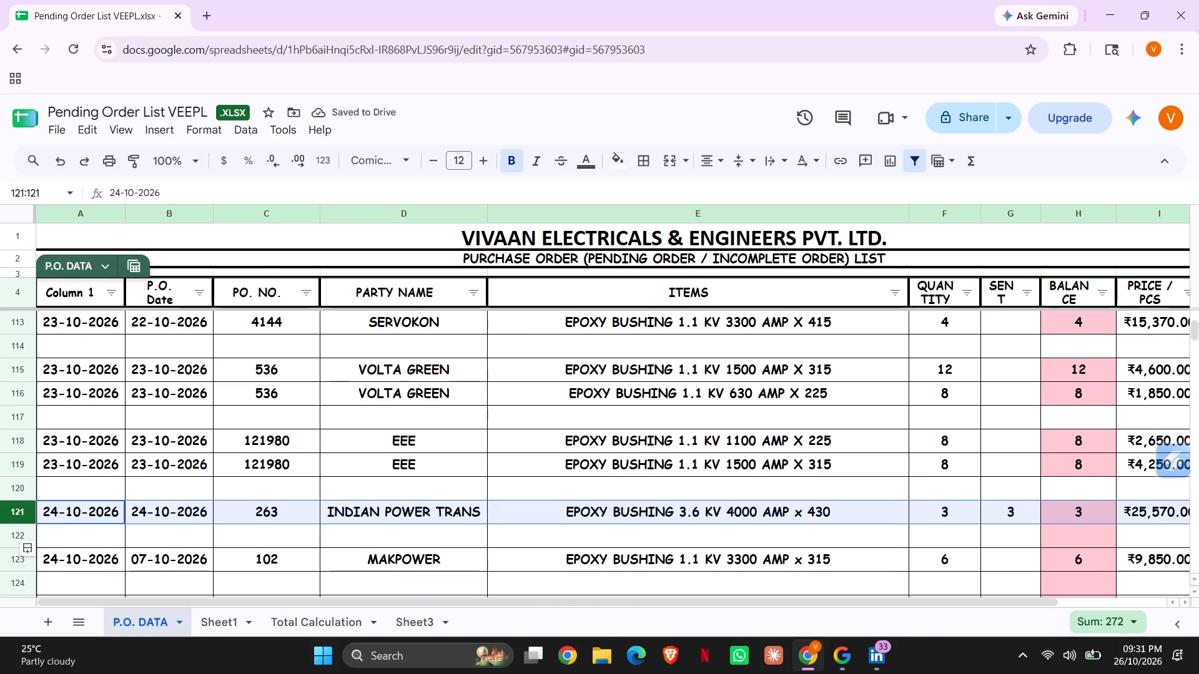
right_click(20, 515)
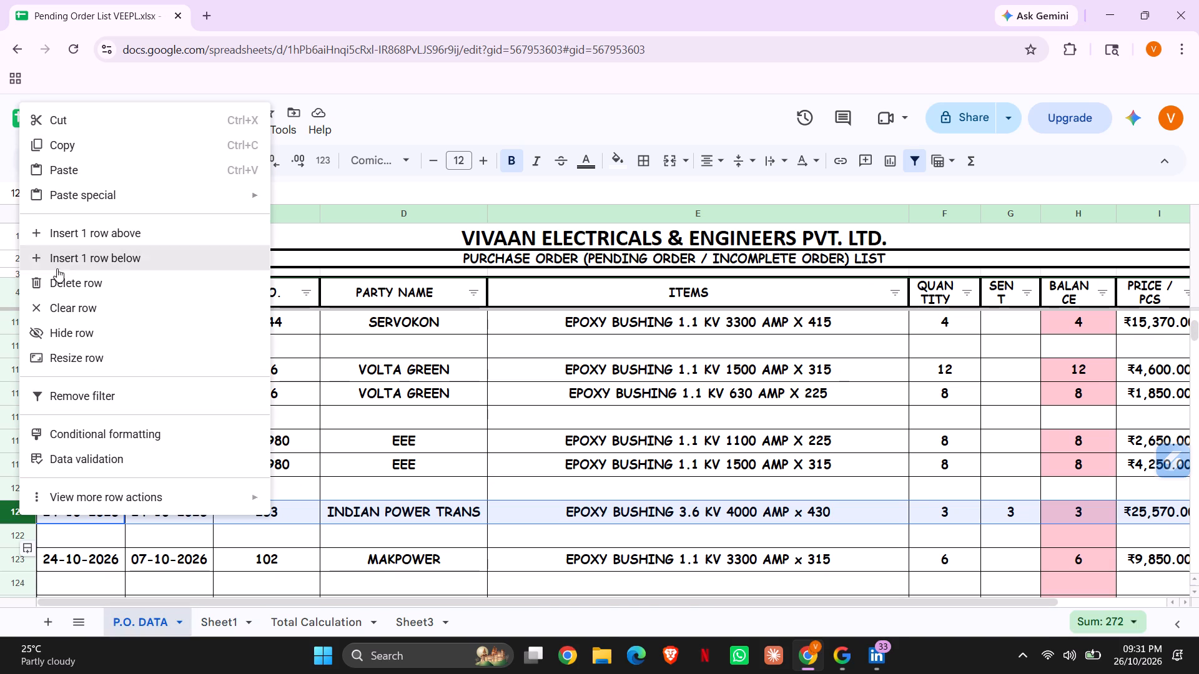
left_click(62, 283)
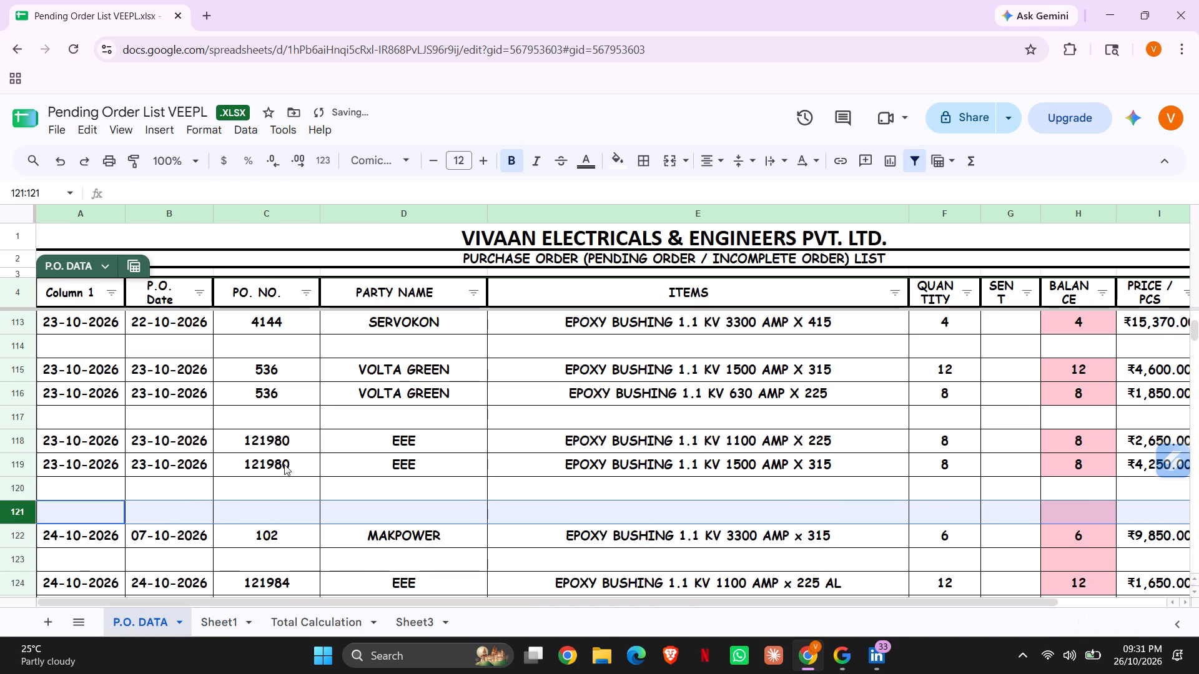
left_click(283, 473)
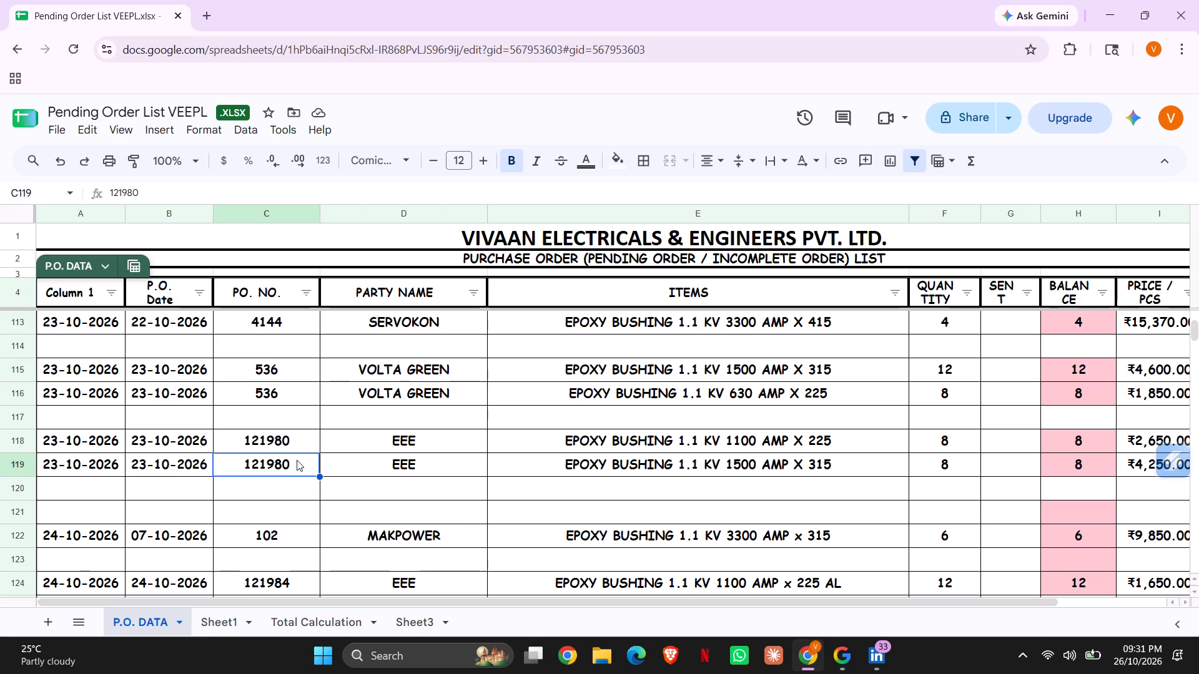
Filter the PARTY NAME column of P.O. DATA to show only T POWER.
left_click(467, 293)
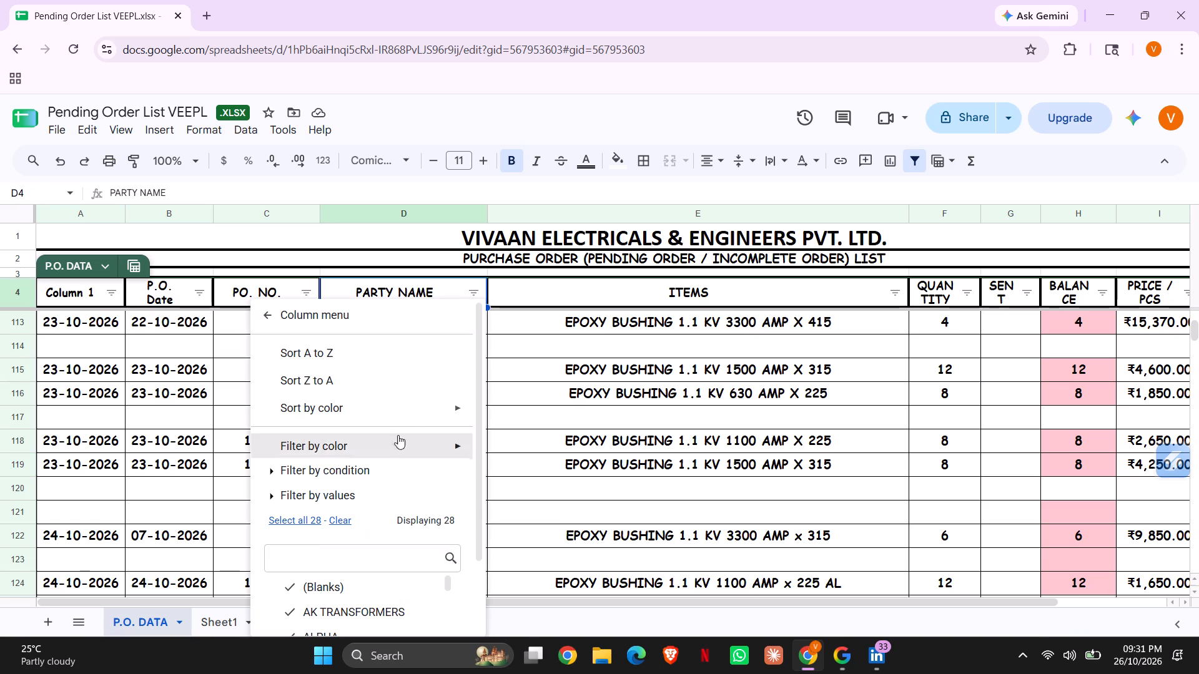
left_click(336, 517)
left_click(340, 555)
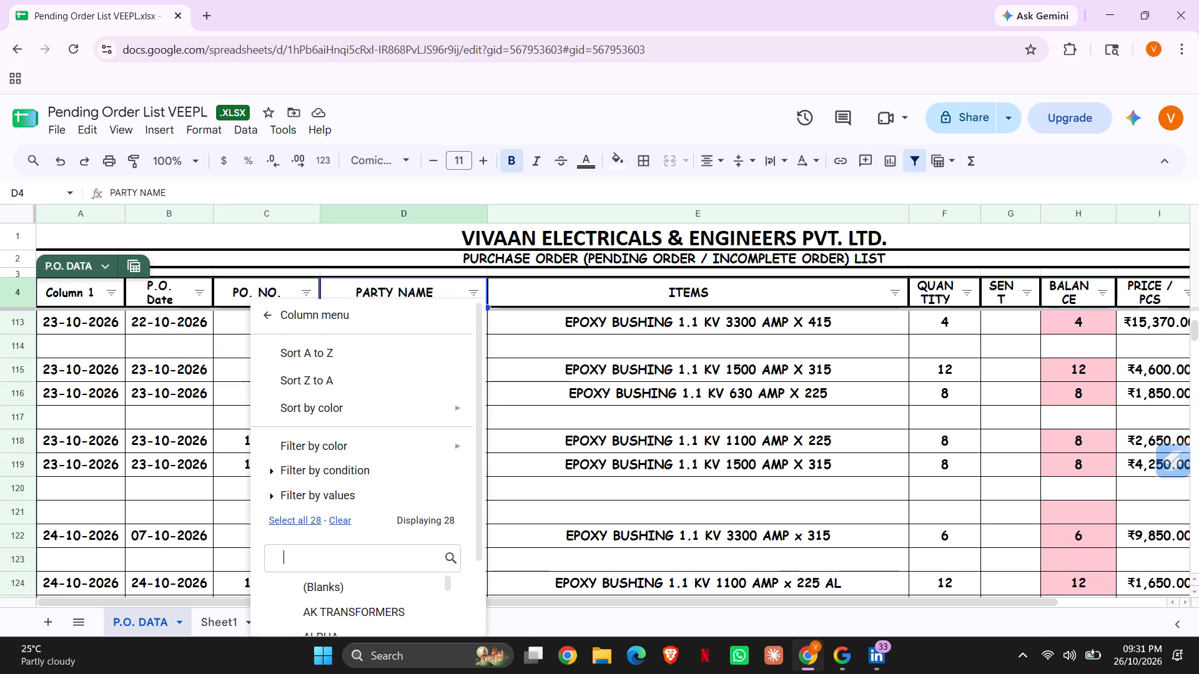
key("t")
left_click_drag(472, 531, 473, 569)
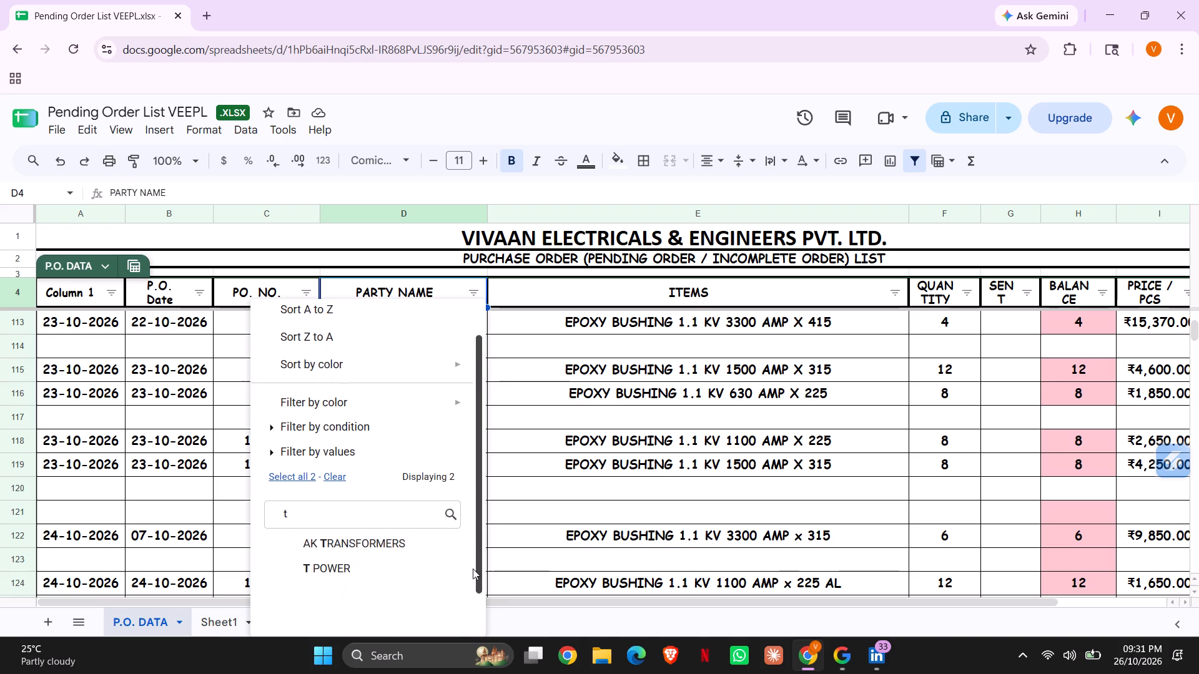
left_click_drag(473, 569, 415, 568)
left_click(415, 568)
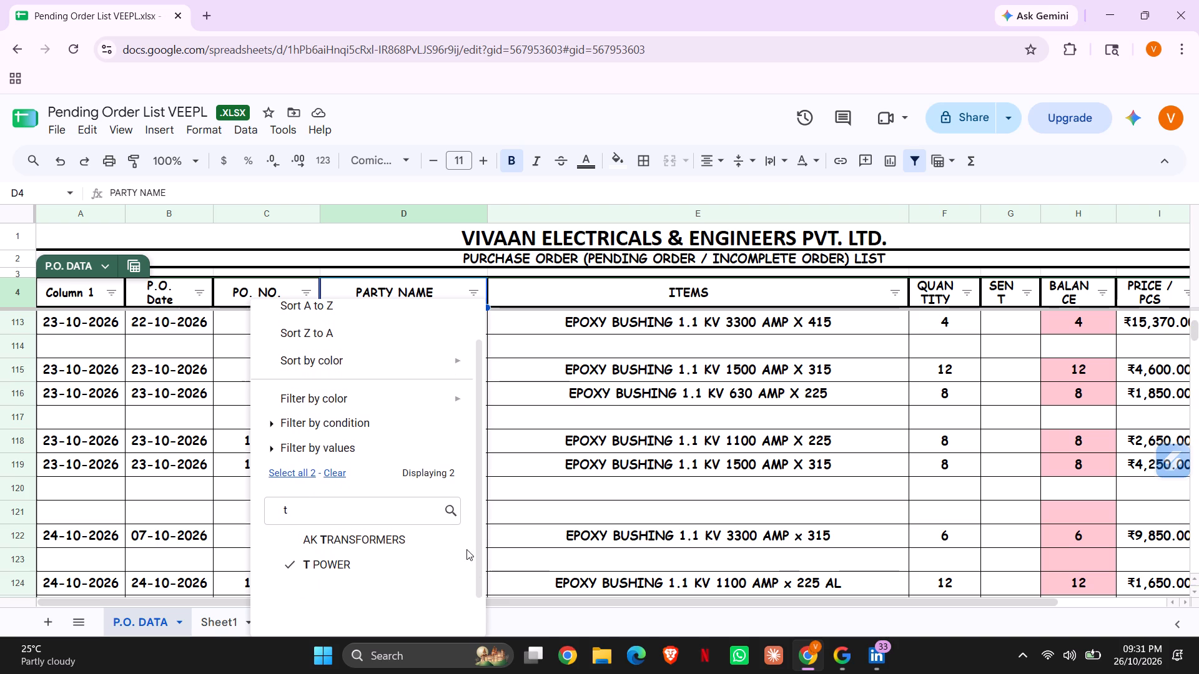
left_click_drag(481, 550, 486, 613)
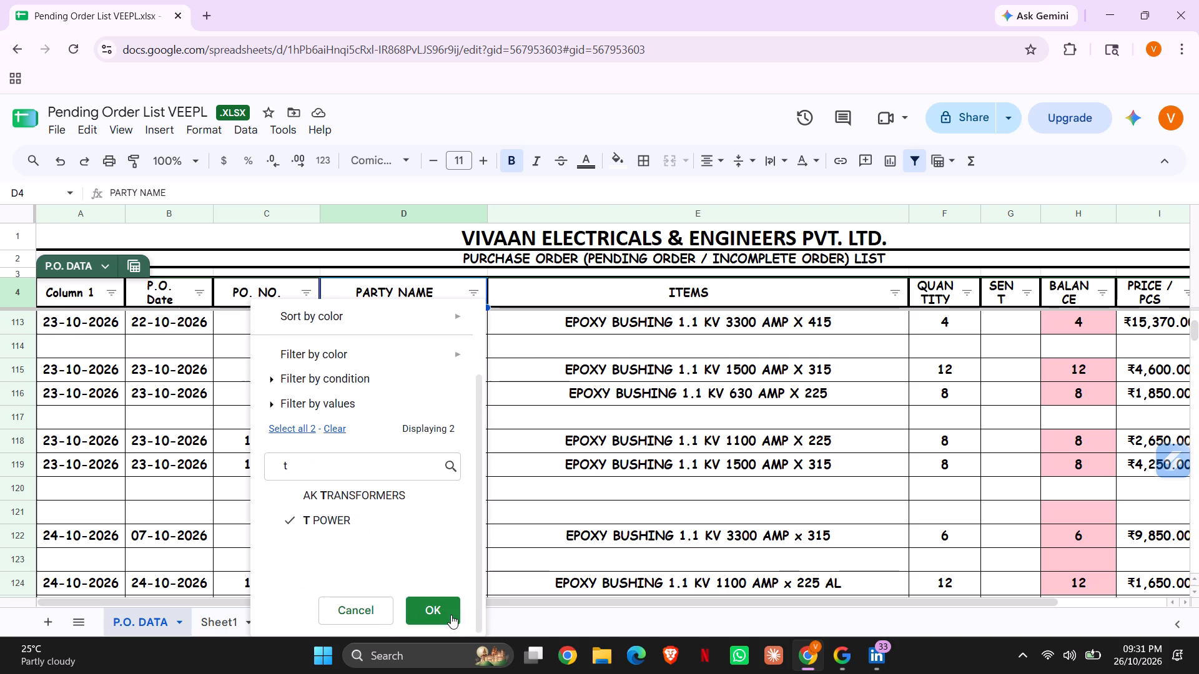
left_click(451, 615)
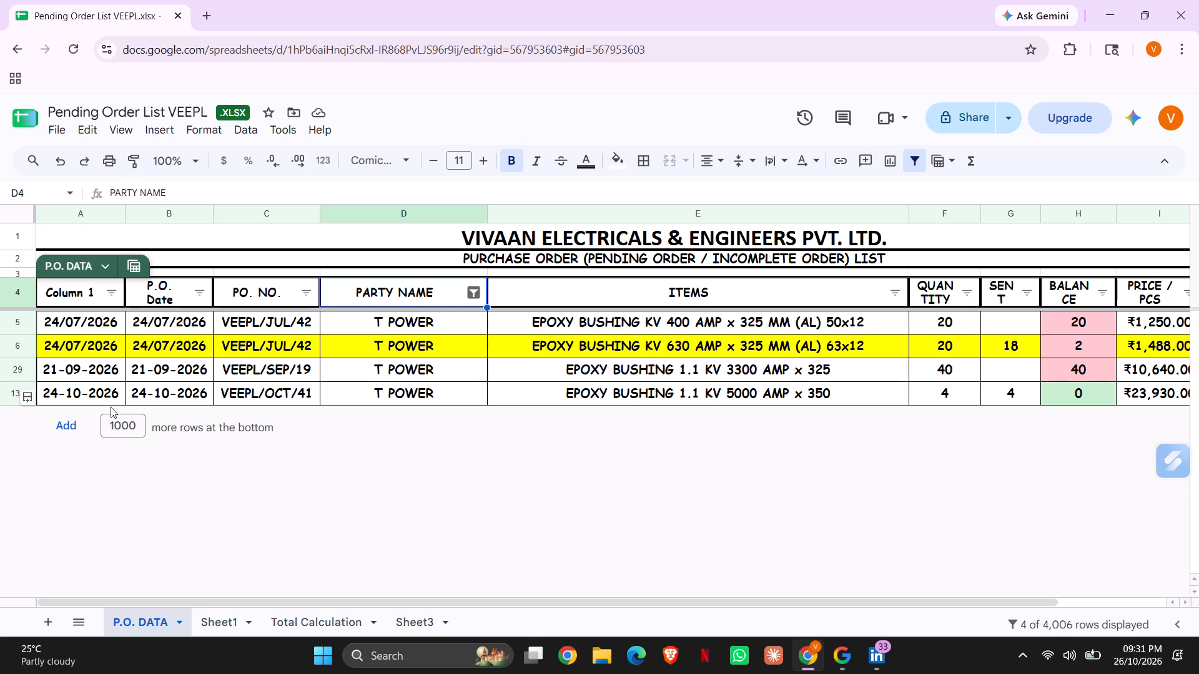
Copy the T POWER order VEEPL/OCT/41 row from P.O. DATA into Sheet1 at row 442.
left_click(14, 395)
right_click(14, 395)
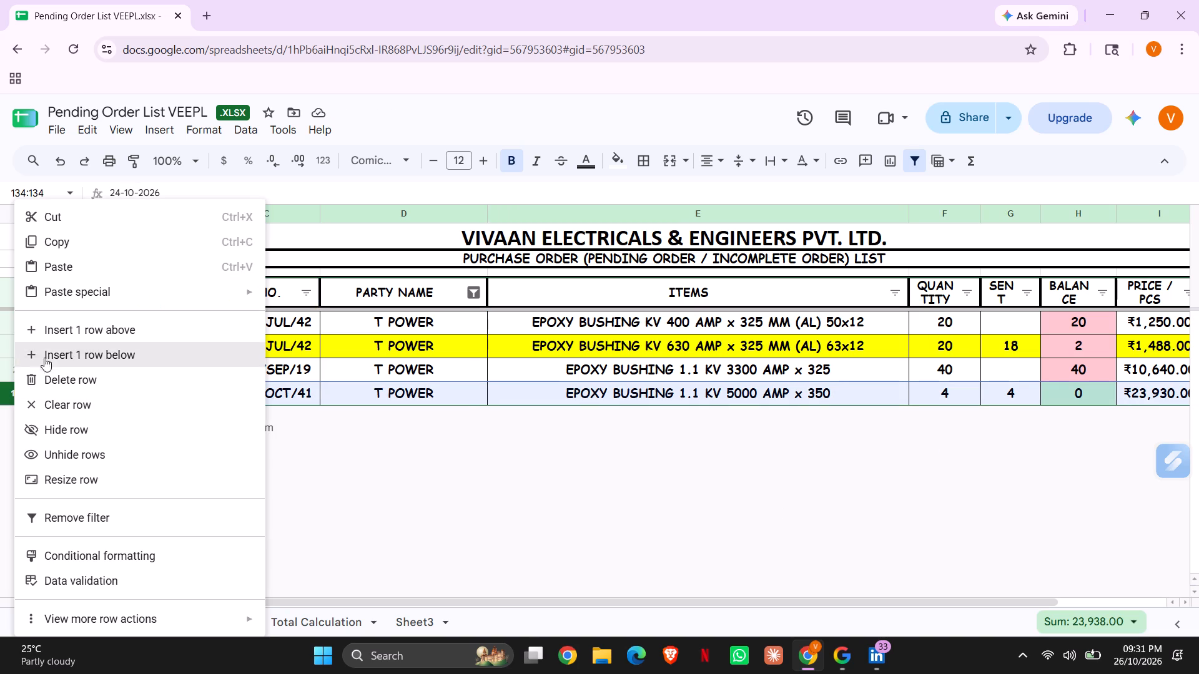
left_click(62, 237)
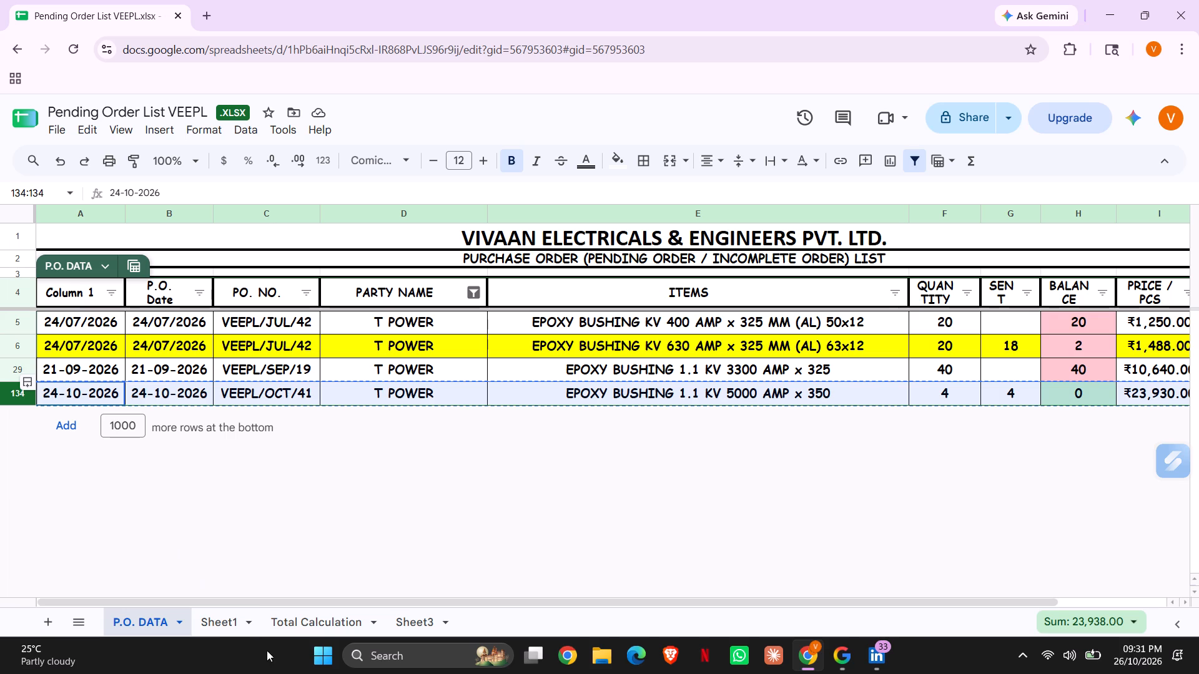
left_click(225, 625)
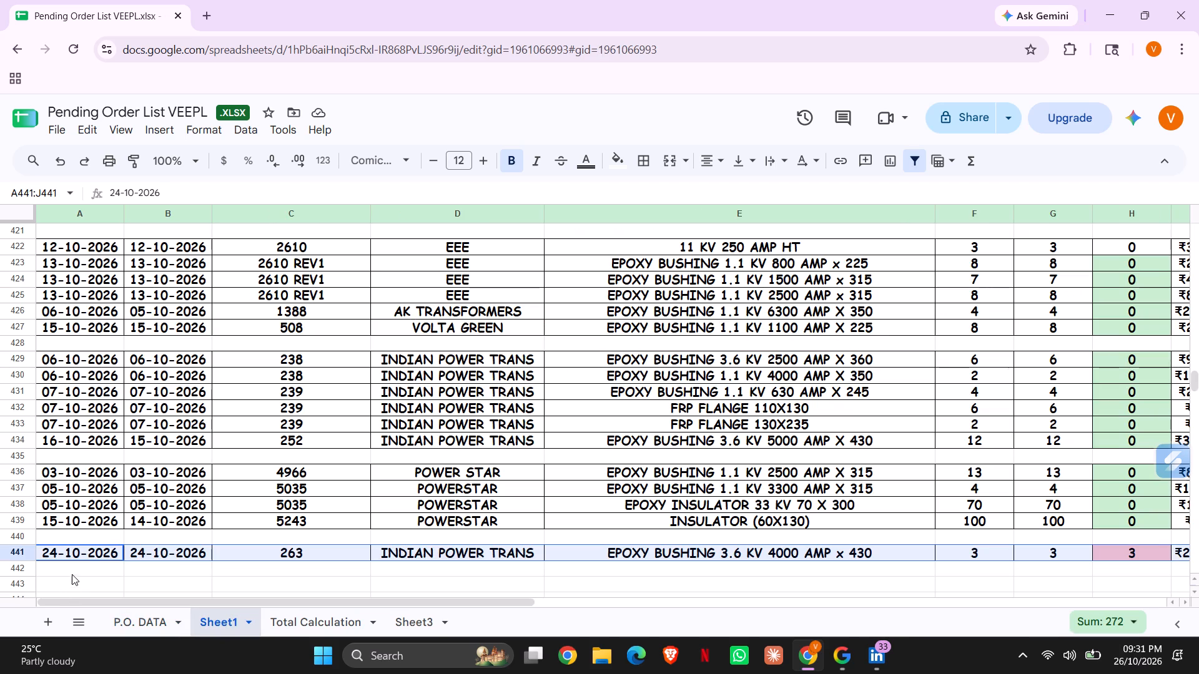
left_click(86, 561)
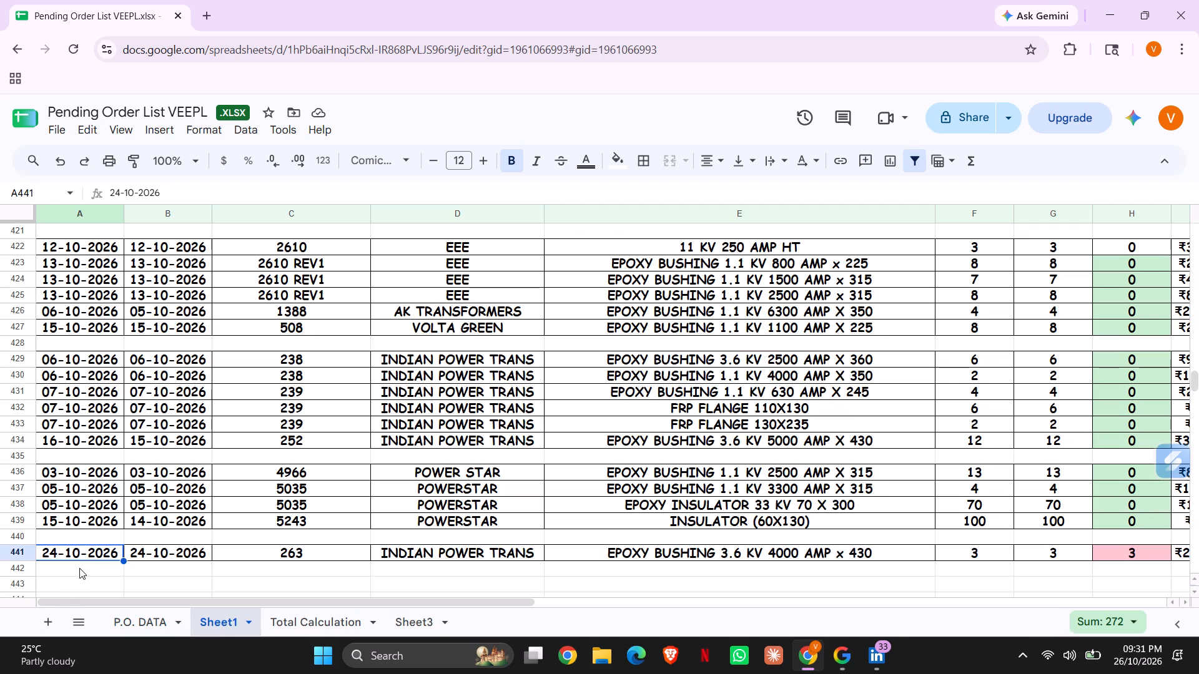
left_click(79, 568)
key("ctrl+v")
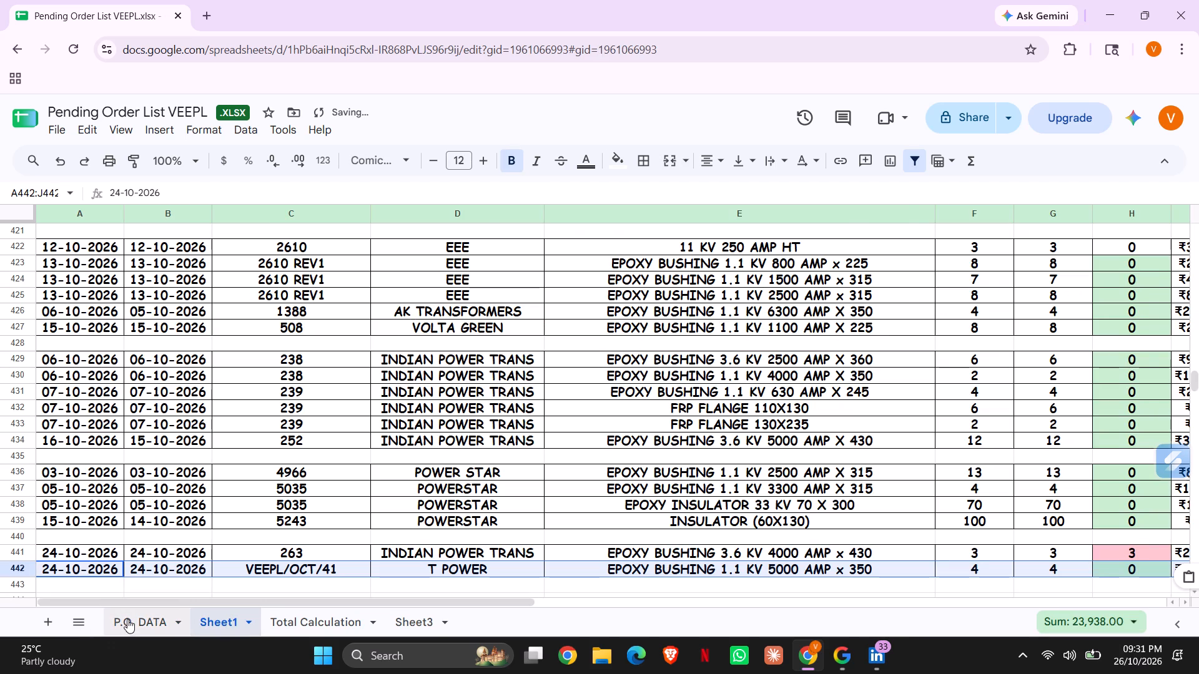
Delete the T POWER order VEEPL/OCT/41 row from the P.O. DATA sheet.
left_click(127, 619)
right_click(9, 399)
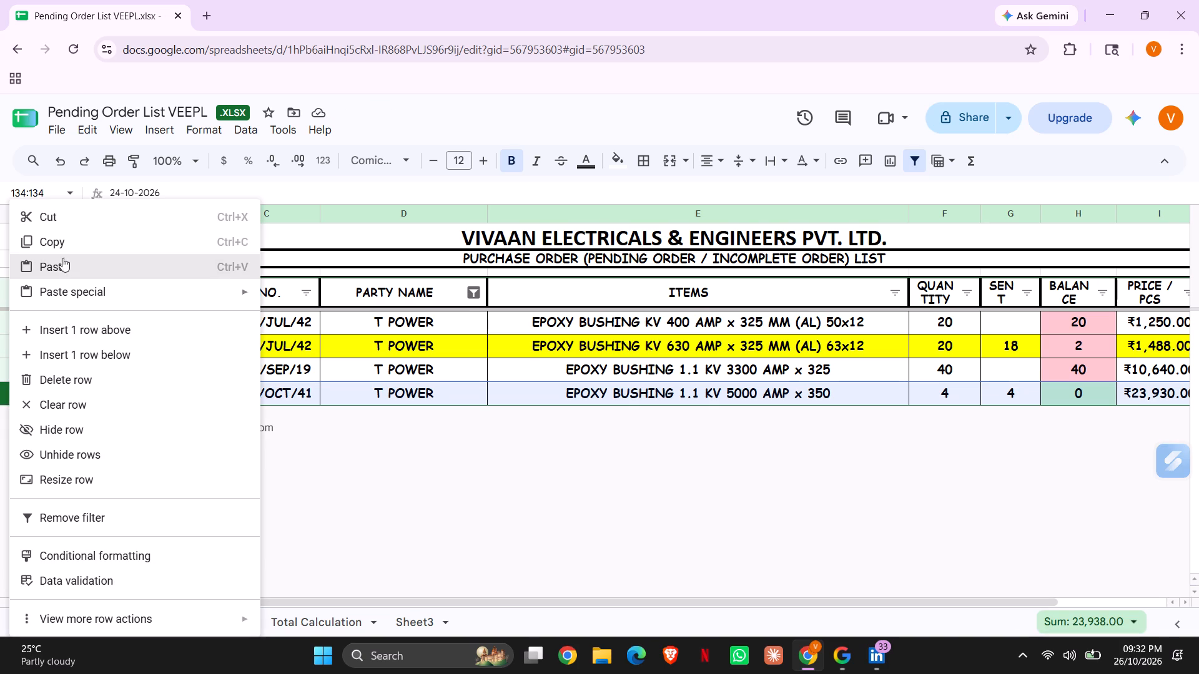
left_click(69, 386)
left_click(474, 445)
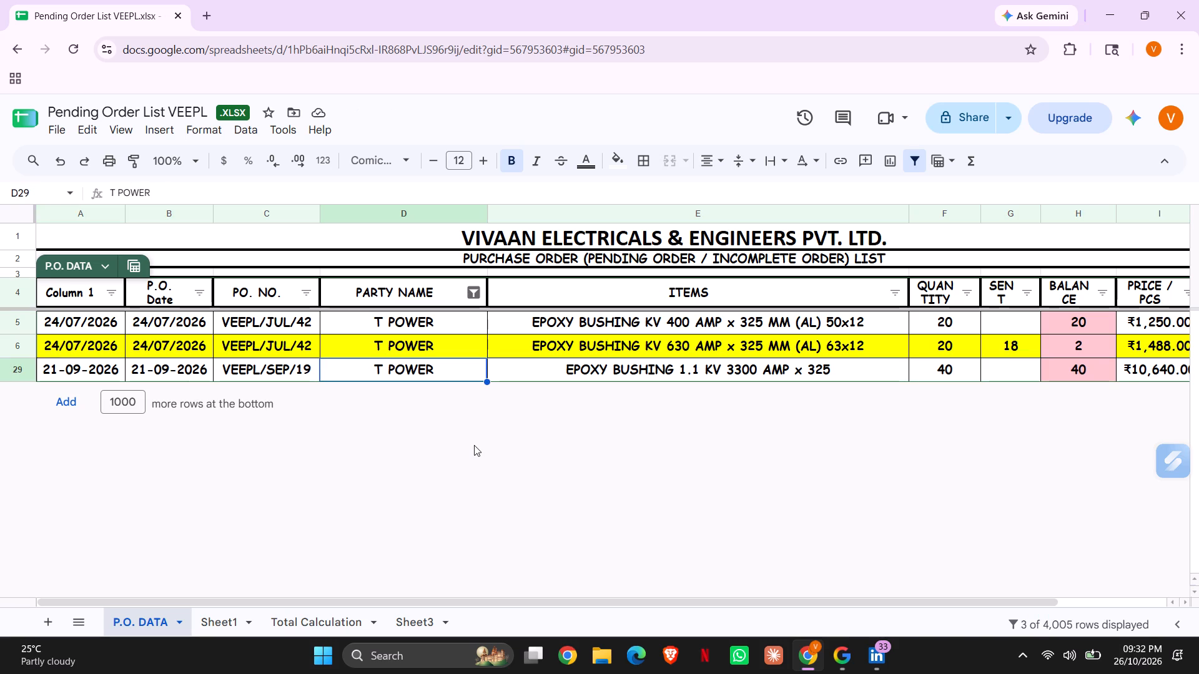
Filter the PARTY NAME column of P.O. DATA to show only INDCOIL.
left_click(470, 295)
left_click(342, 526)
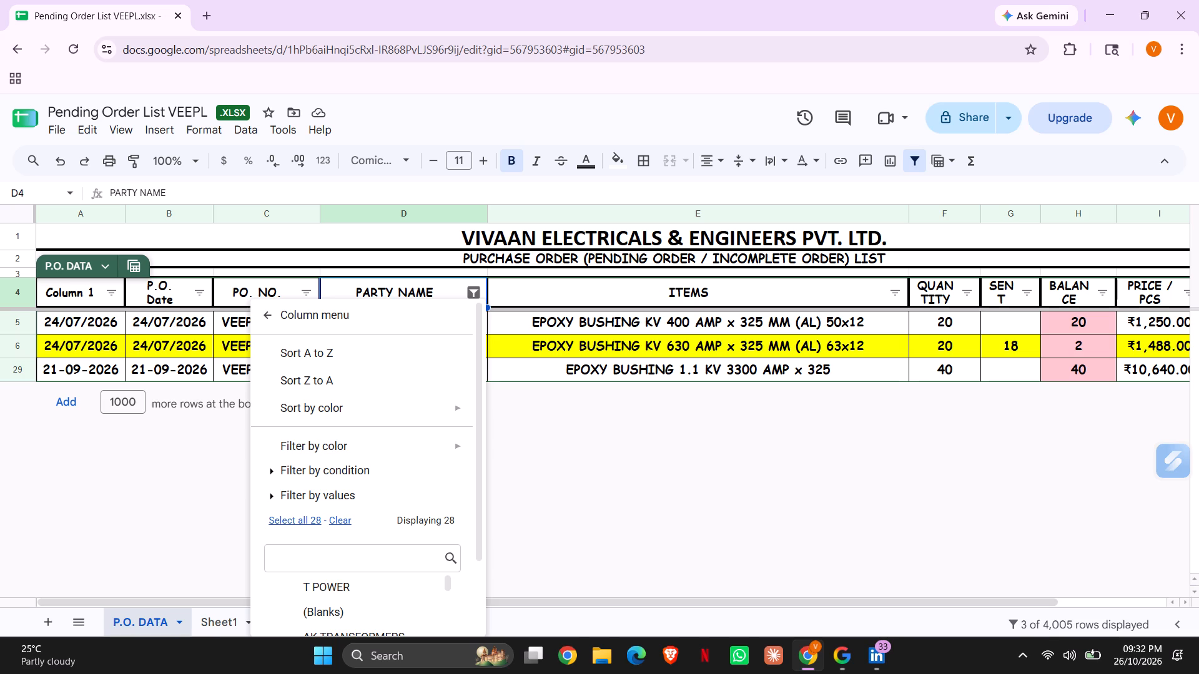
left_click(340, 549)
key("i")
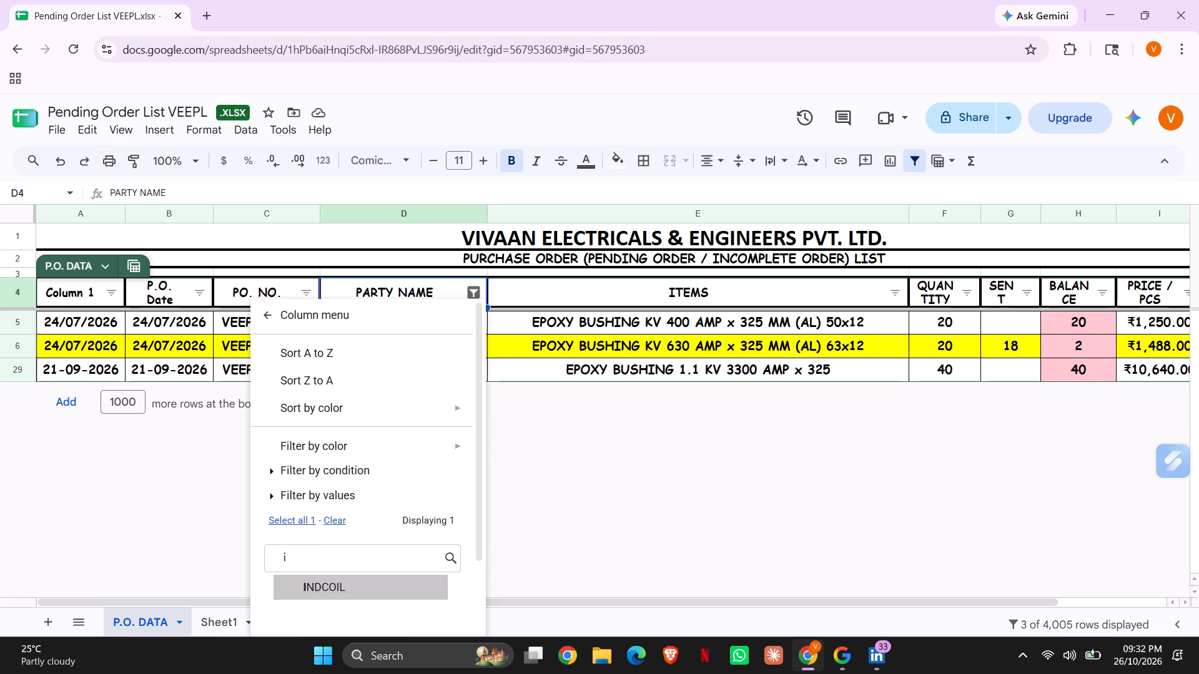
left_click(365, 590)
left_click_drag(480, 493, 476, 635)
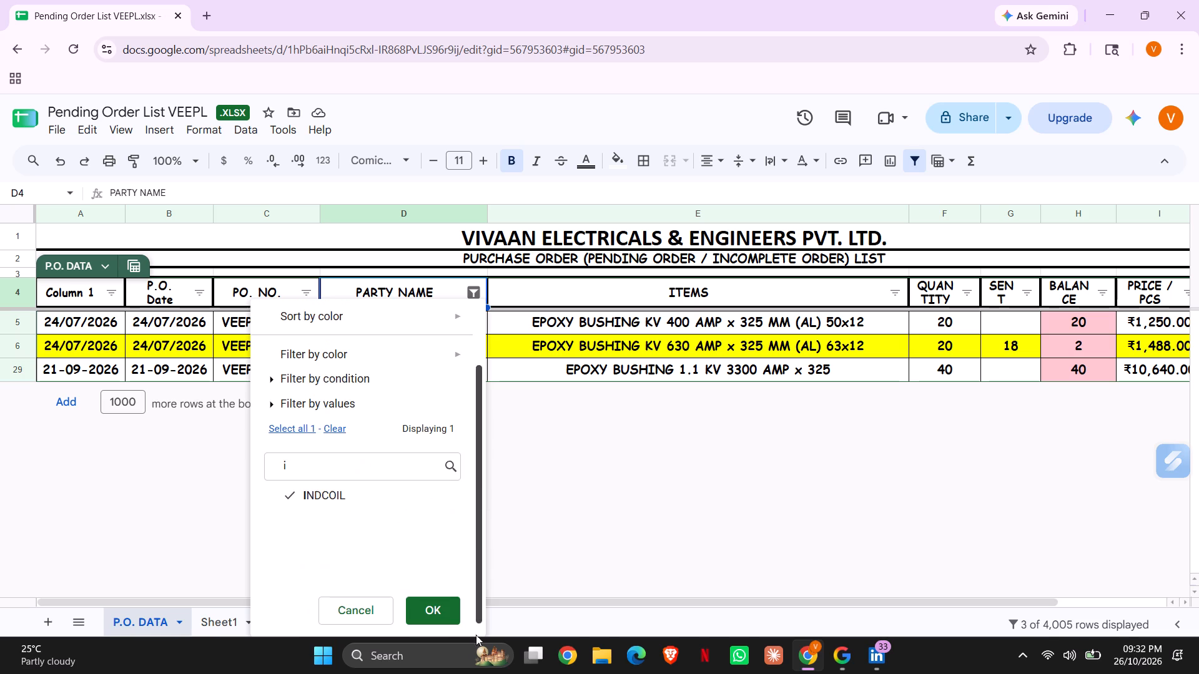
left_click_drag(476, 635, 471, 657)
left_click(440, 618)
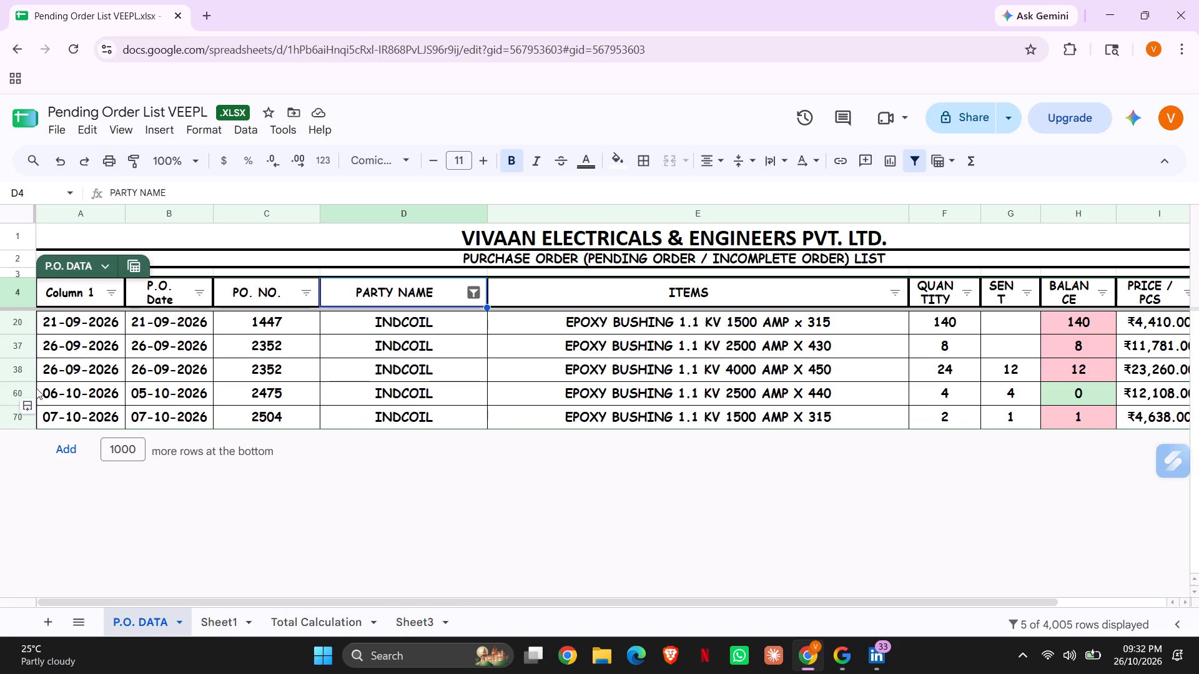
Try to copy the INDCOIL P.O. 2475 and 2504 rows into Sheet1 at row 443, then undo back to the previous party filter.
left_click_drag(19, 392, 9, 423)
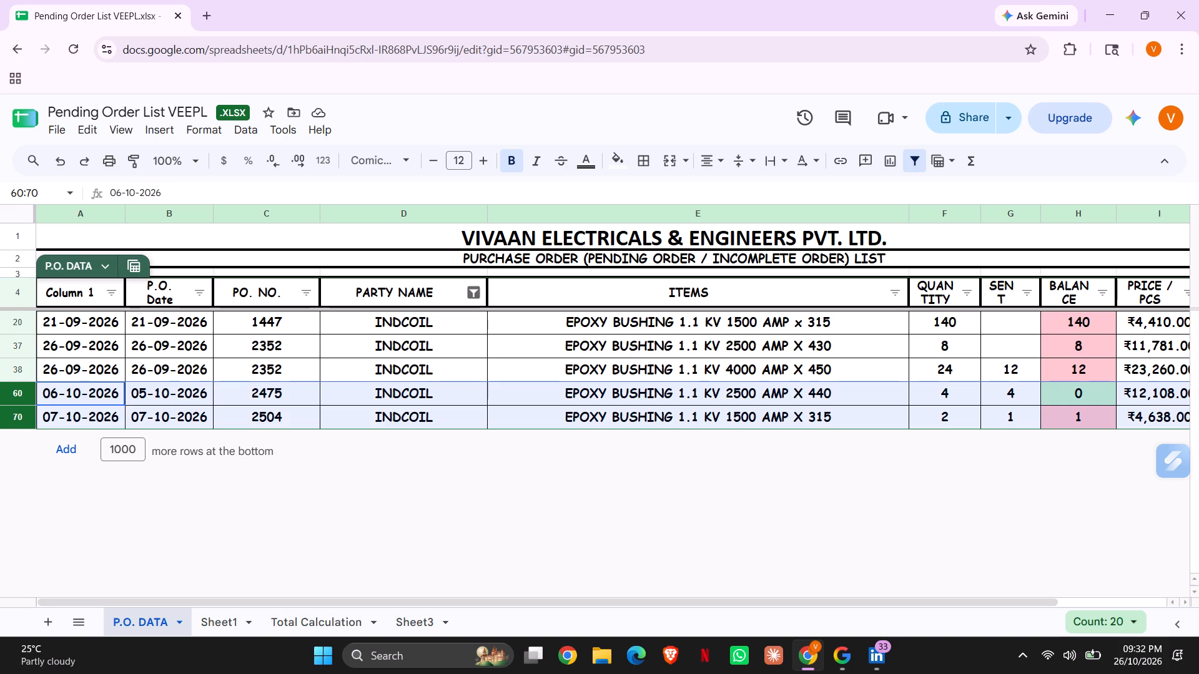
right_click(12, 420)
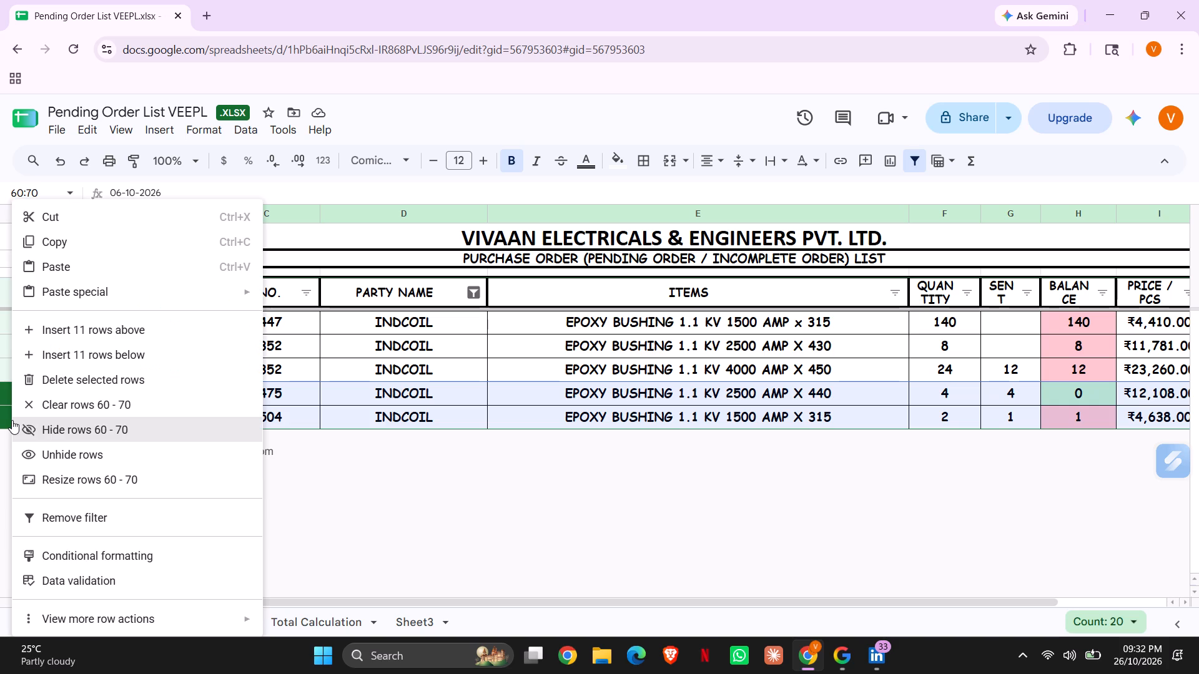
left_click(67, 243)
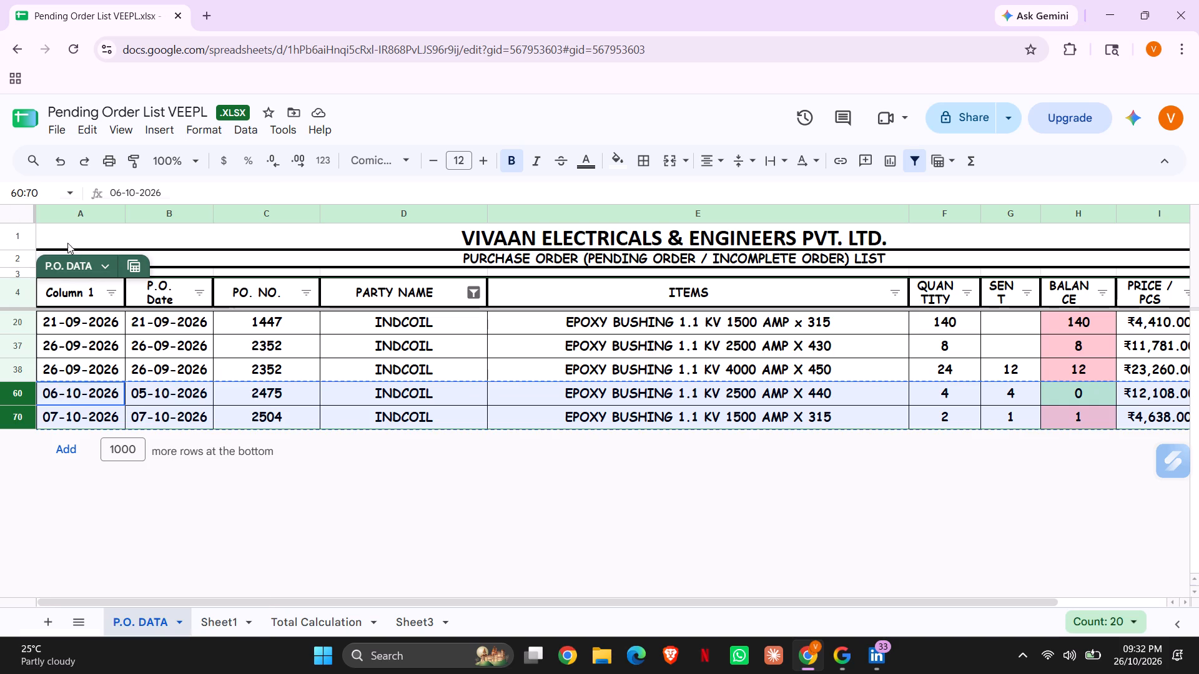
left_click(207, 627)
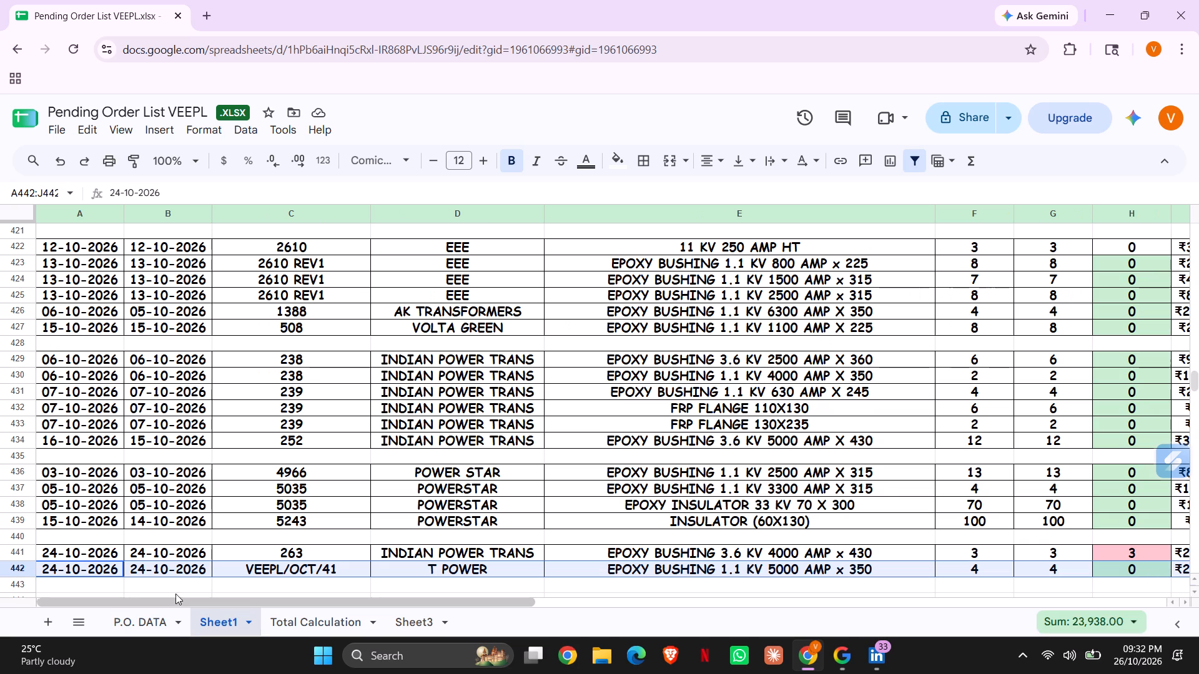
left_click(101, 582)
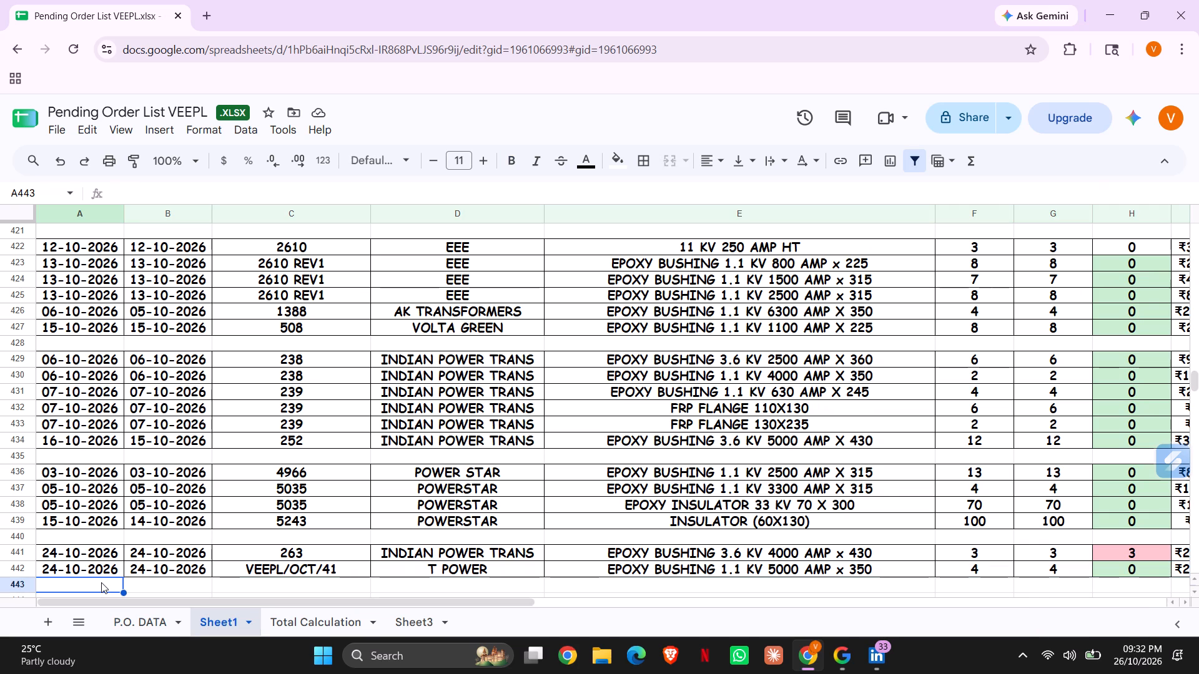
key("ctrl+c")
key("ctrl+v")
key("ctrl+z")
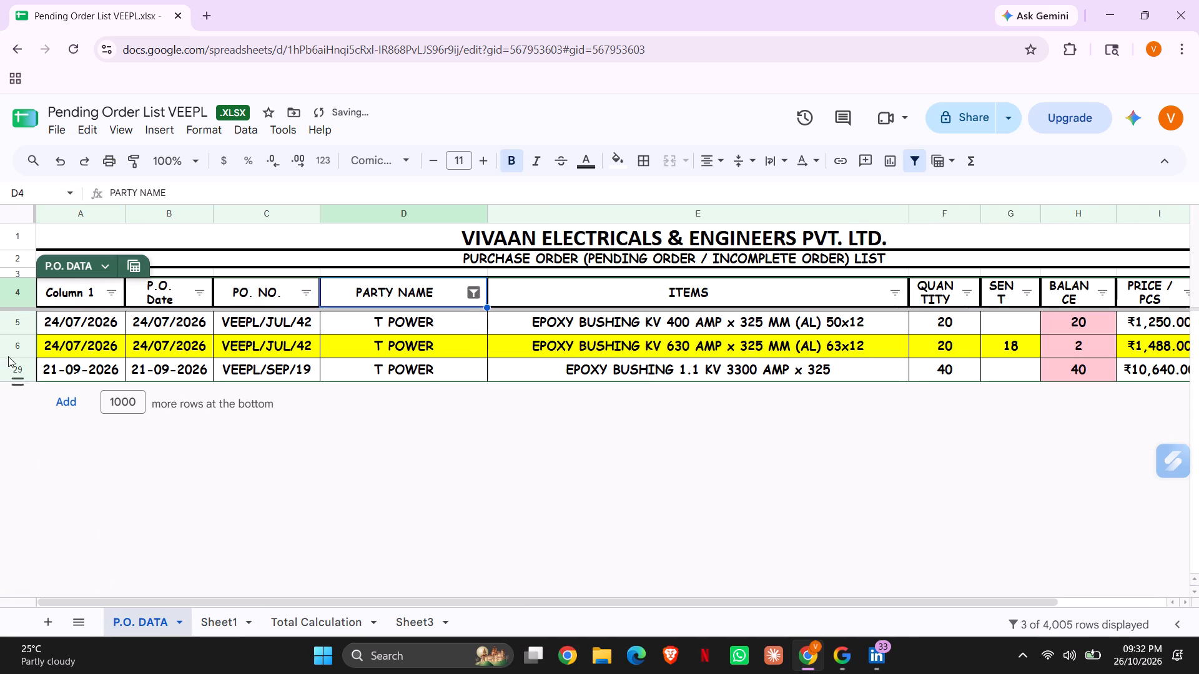
Filter the PARTY NAME column of P.O. DATA to show only INDCOIL.
left_click(520, 504)
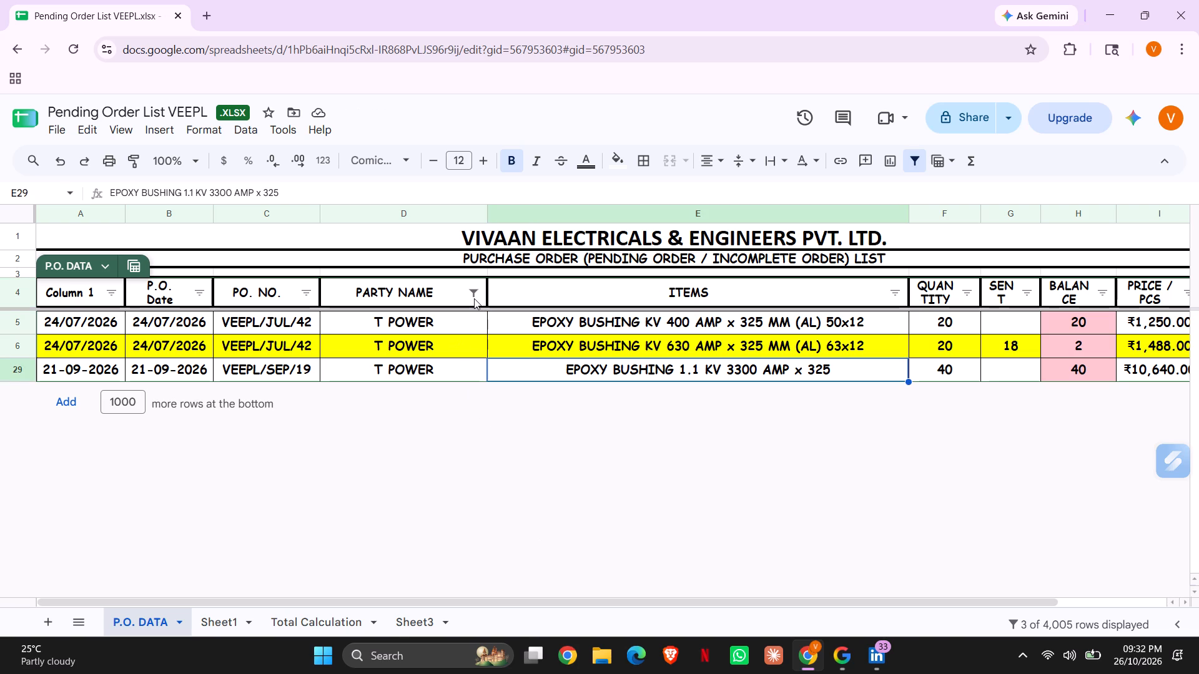
left_click(474, 298)
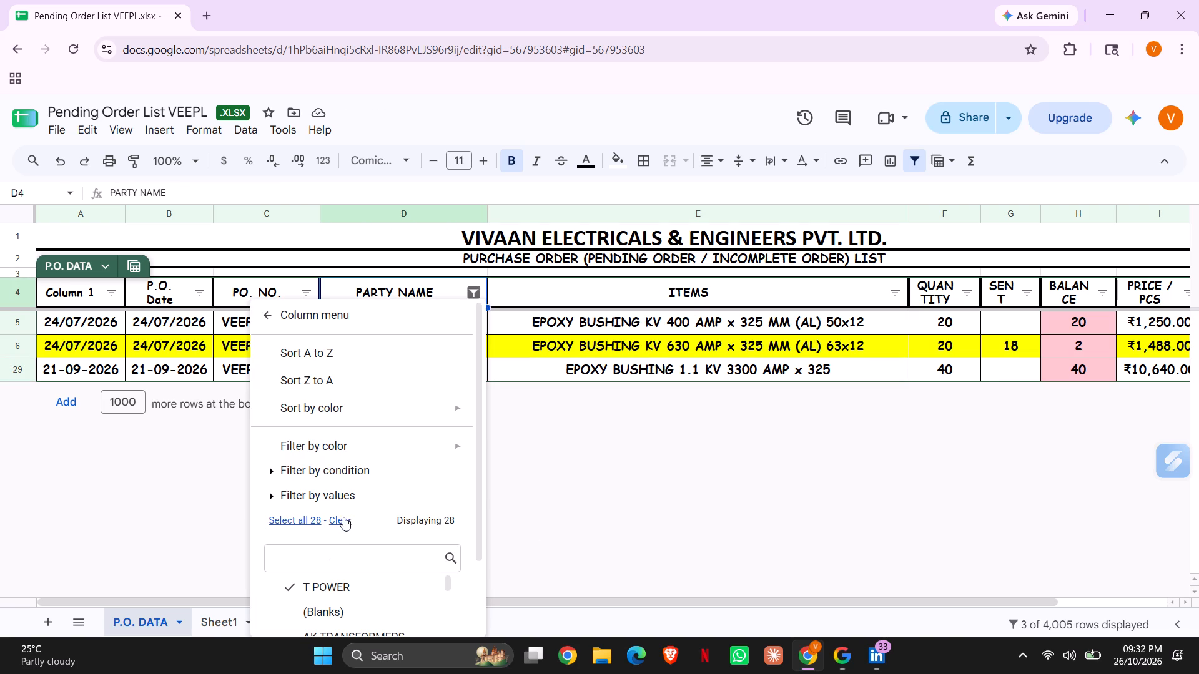
left_click(342, 520)
left_click(336, 550)
type("ind")
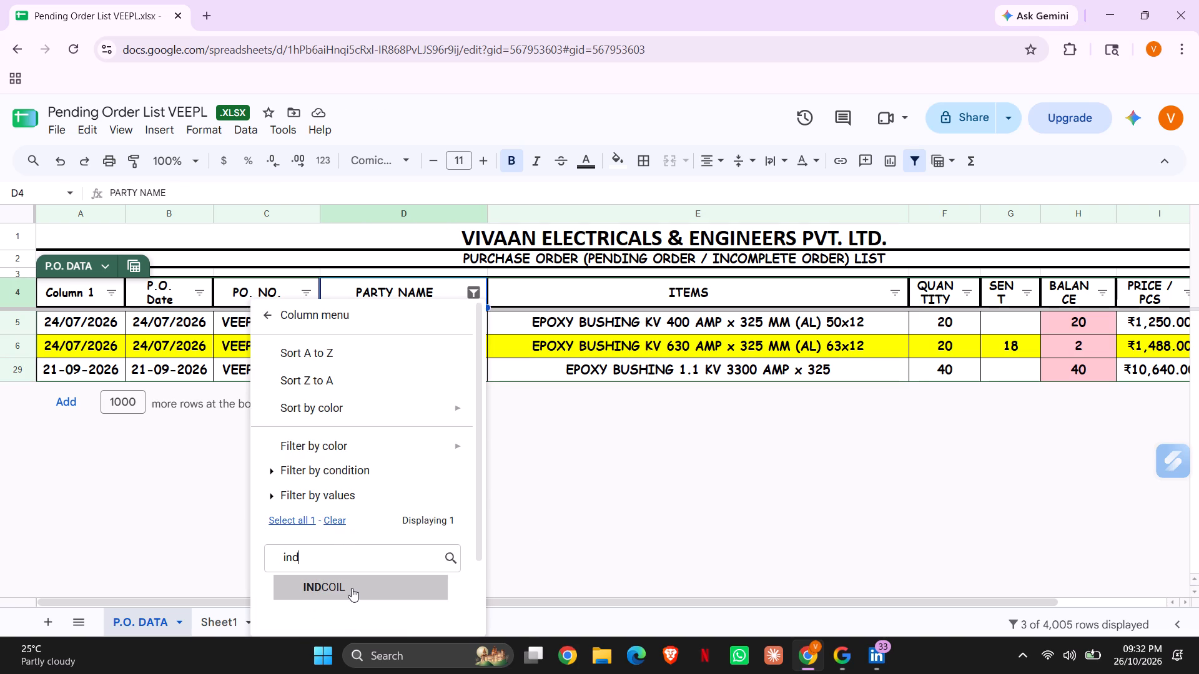
left_click(352, 588)
left_click_drag(478, 541, 481, 580)
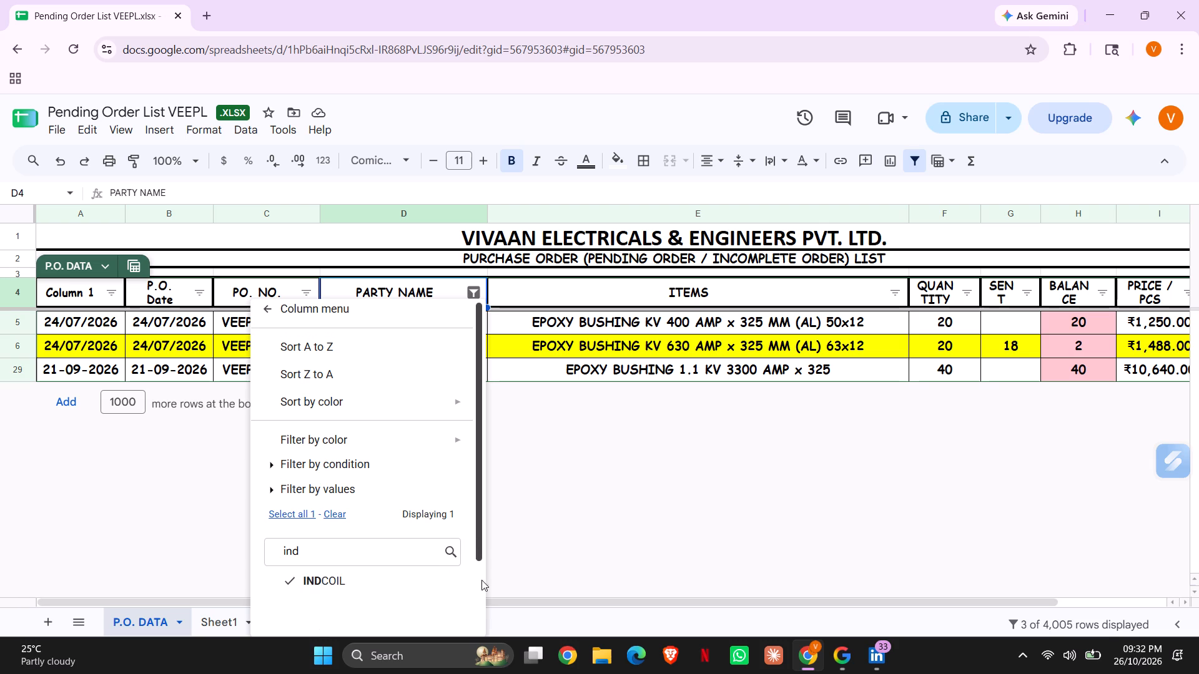
left_click_drag(481, 580, 485, 627)
left_click(440, 613)
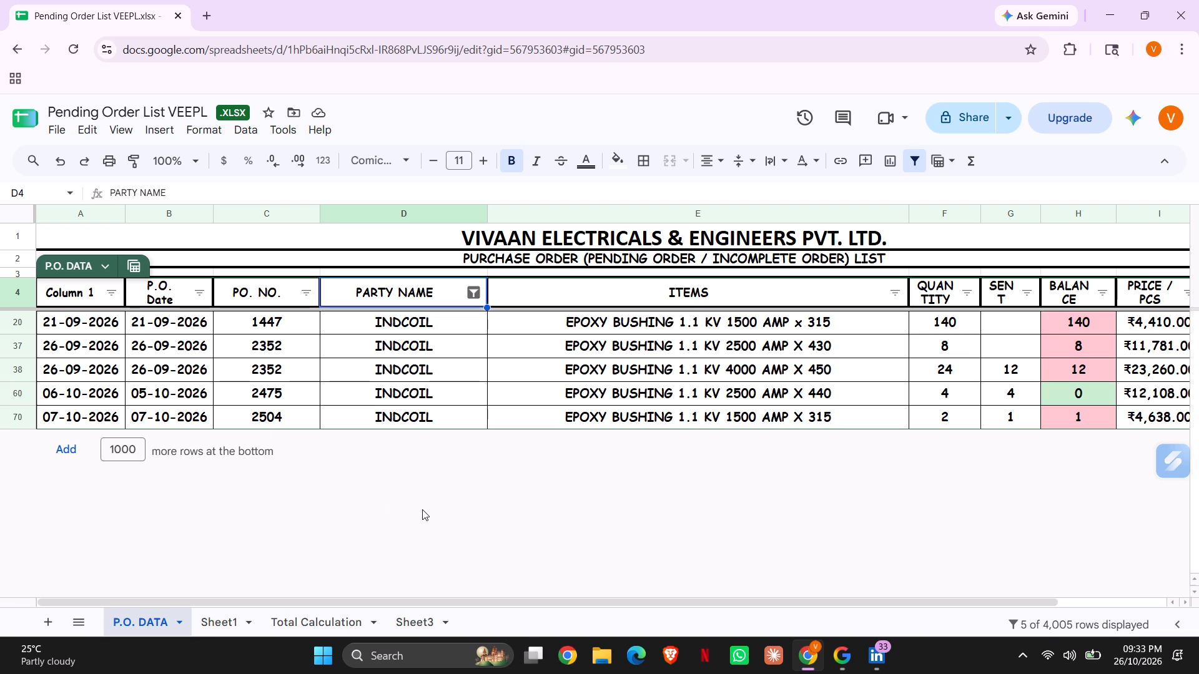
Cut the INDCOIL P.O. 2475 row from P.O. DATA and paste it into Sheet1 at row 443, below the T POWER entry.
left_click(12, 393)
right_click(12, 393)
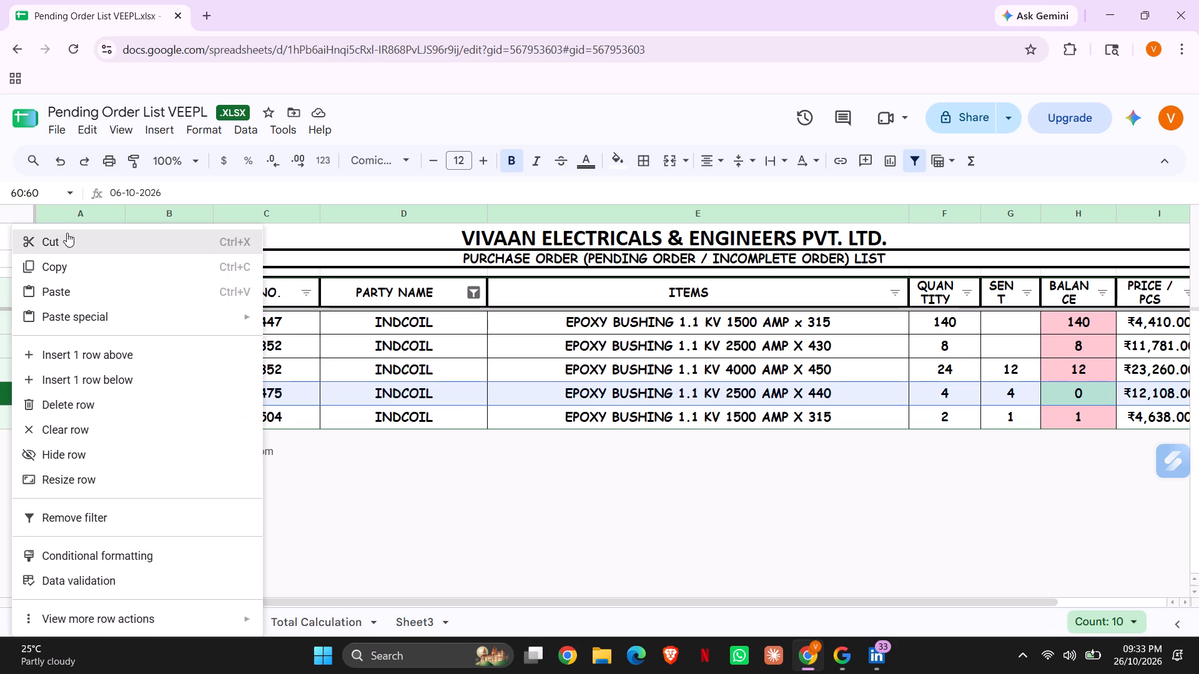
left_click(71, 235)
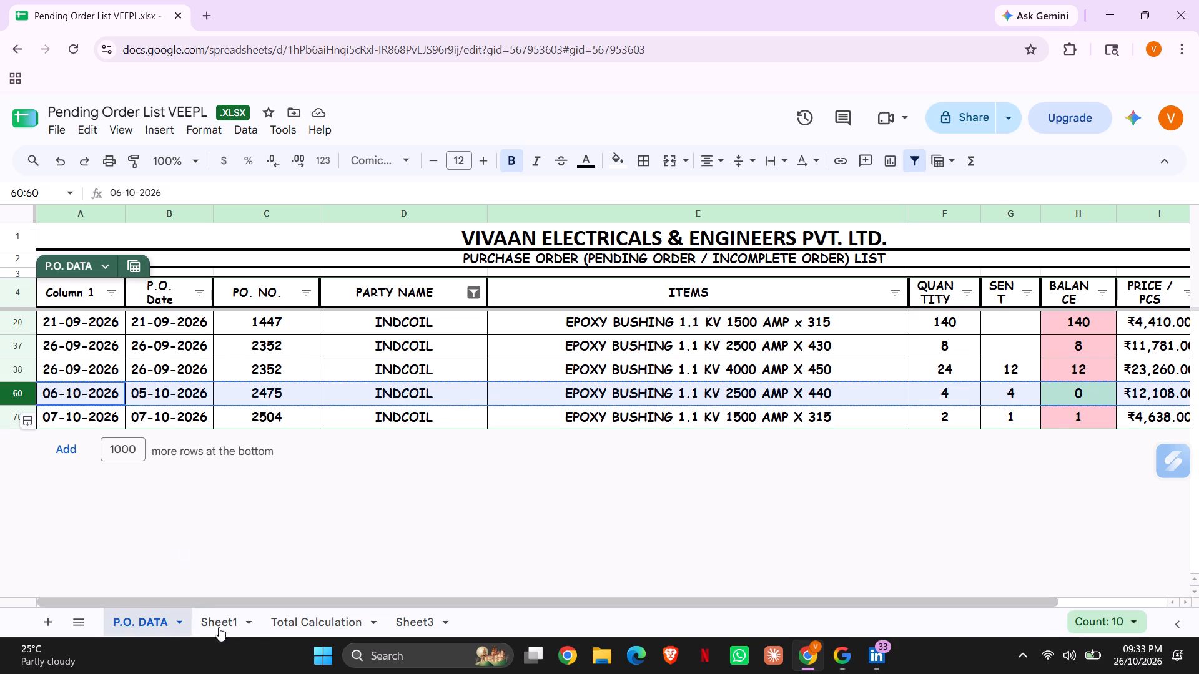
left_click(217, 623)
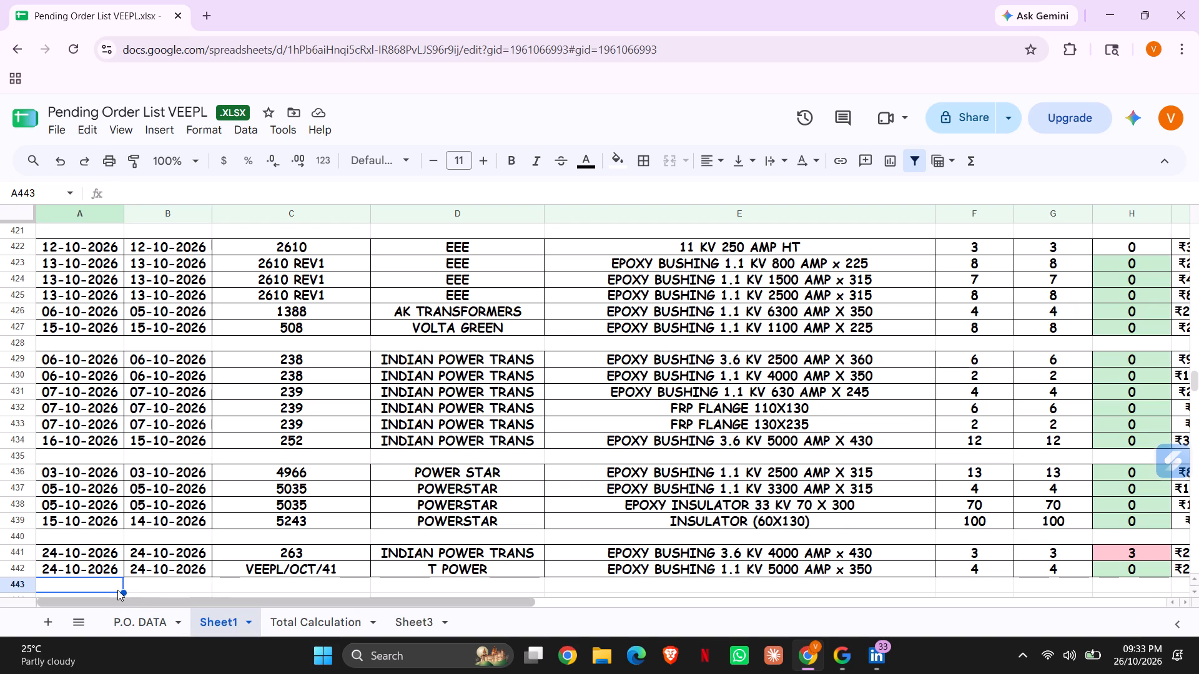
key("ctrl+v")
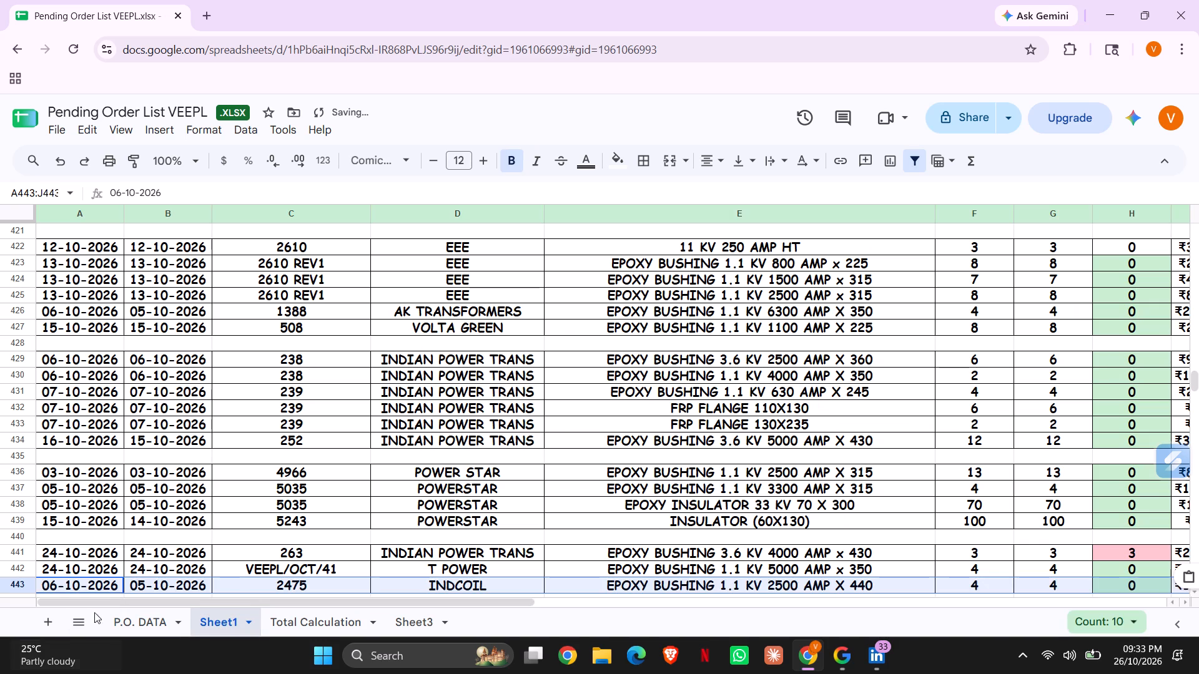
Delete the emptied row 60 between the INDCOIL entries on the P.O. DATA sheet.
left_click(121, 627)
left_click(255, 564)
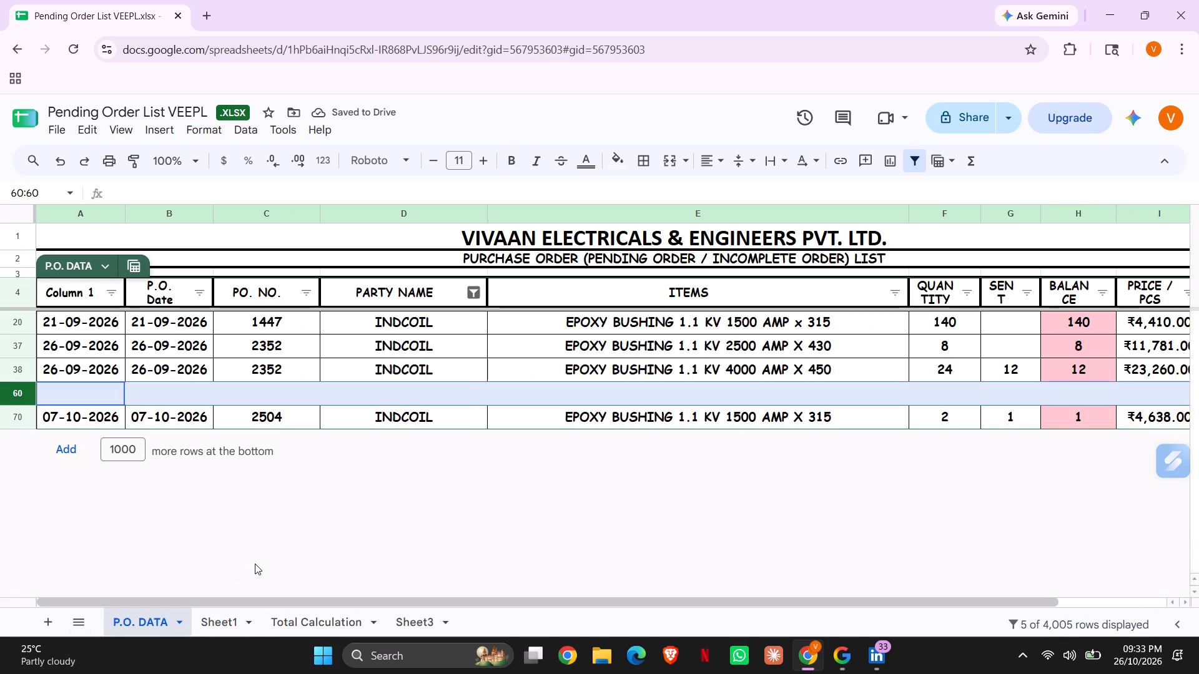
left_click(367, 418)
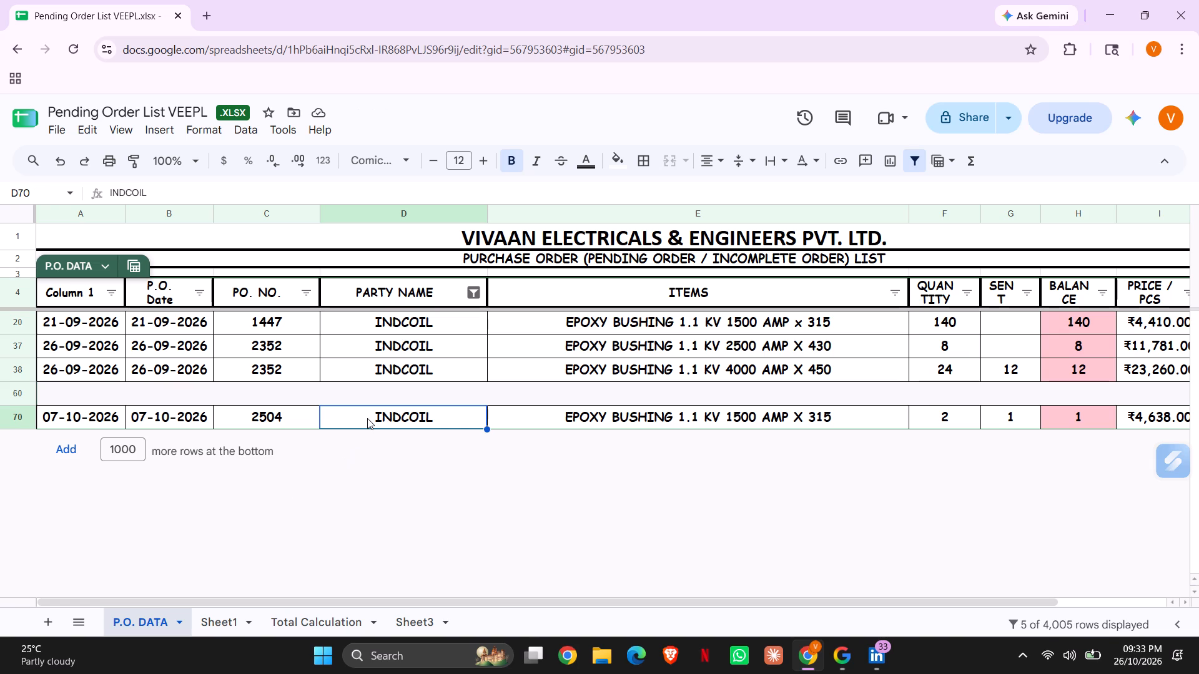
right_click(19, 392)
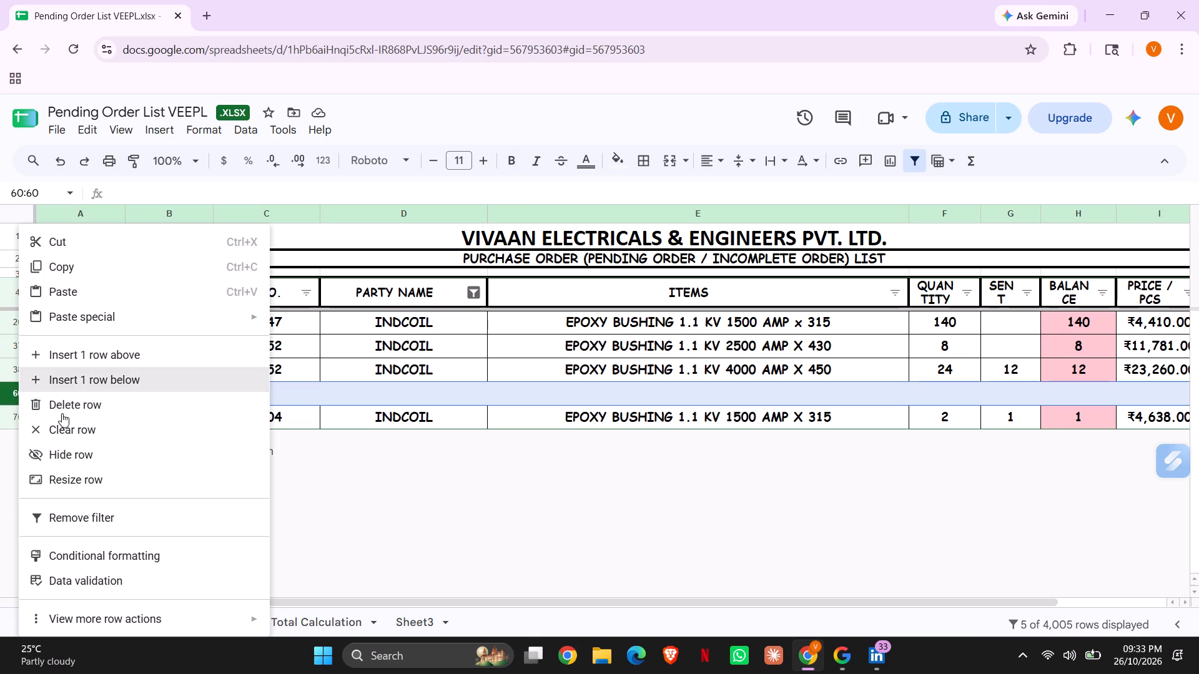
left_click(76, 409)
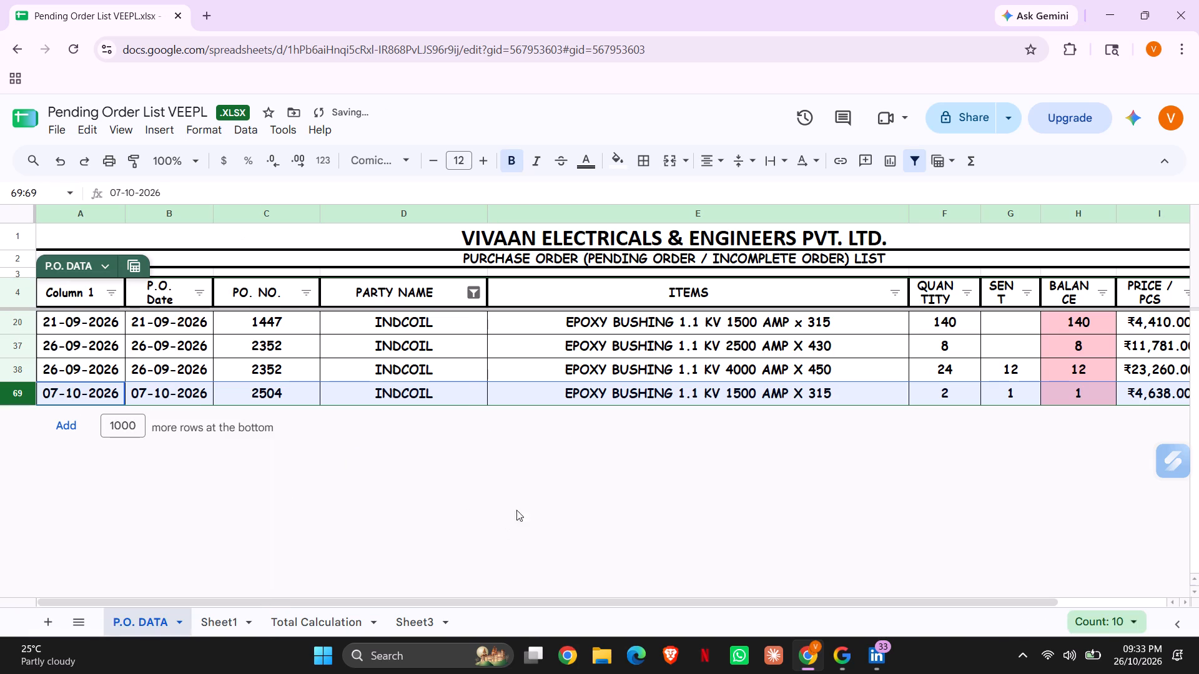
Reset the PARTY NAME filter on P.O. DATA to include all parties and save the file.
left_click(471, 286)
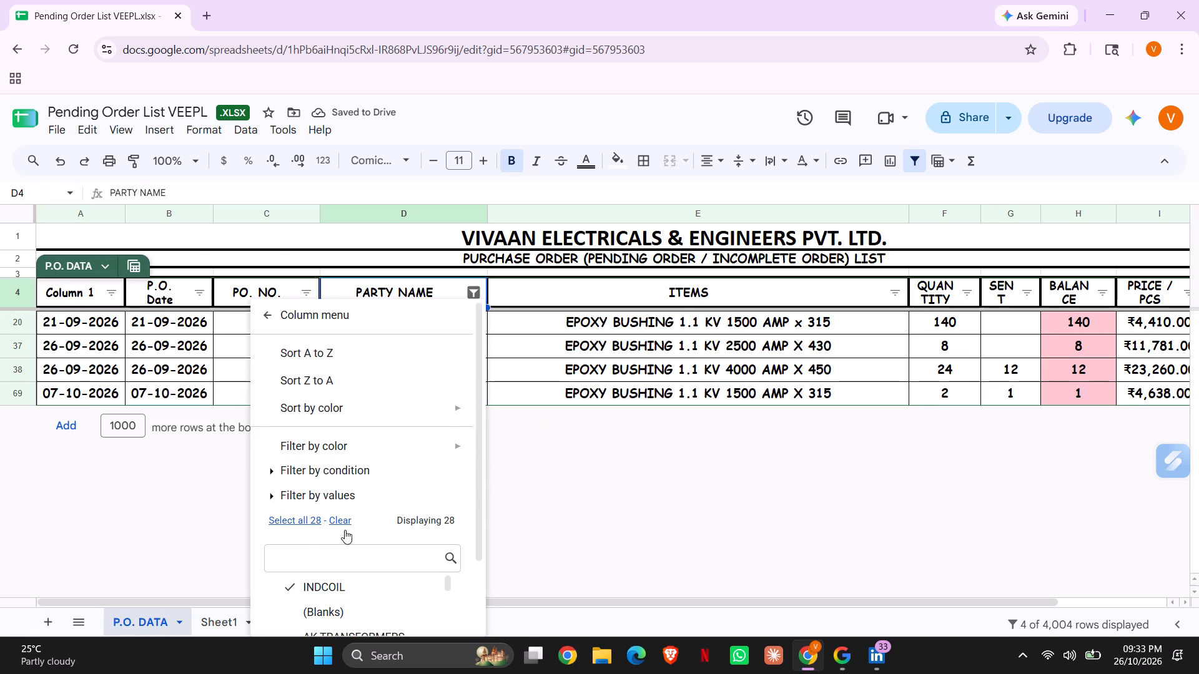
left_click(313, 523)
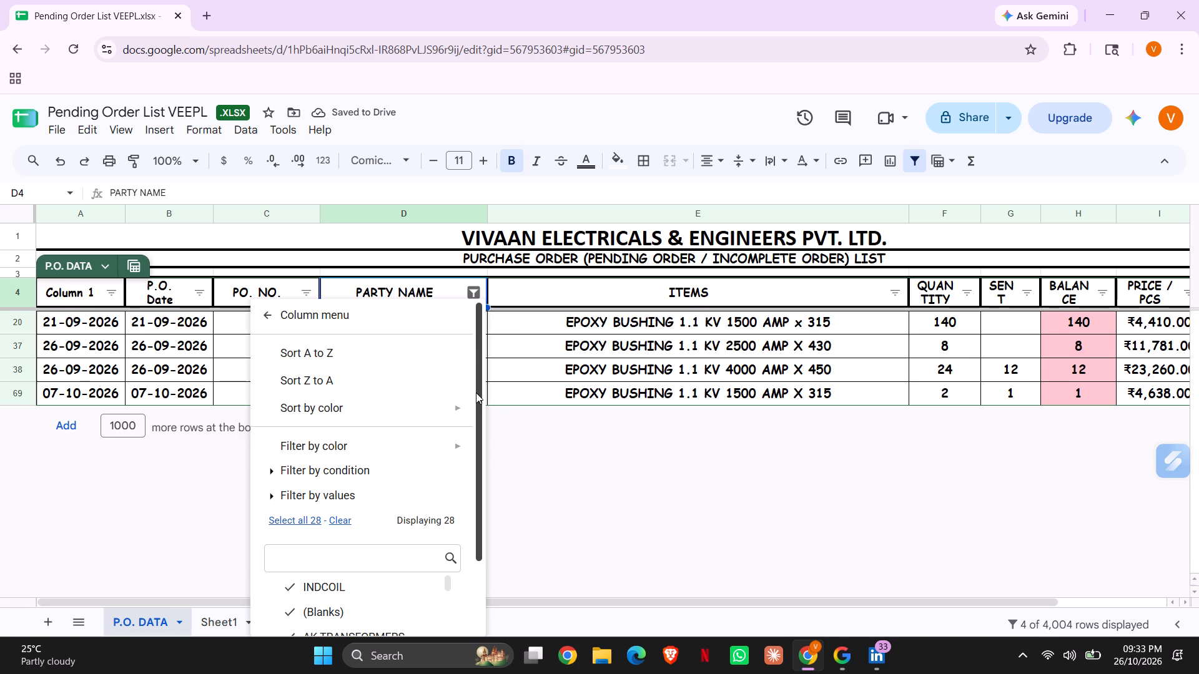
left_click_drag(476, 393, 466, 639)
left_click(448, 616)
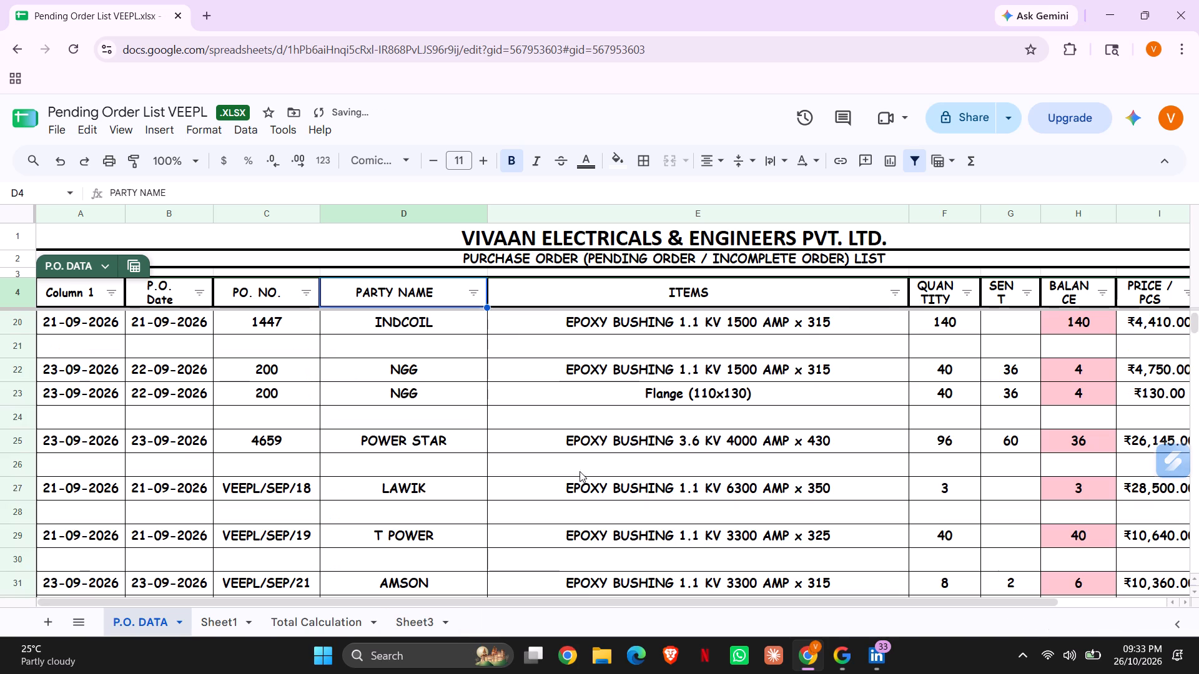
left_click(601, 414)
key("ctrl+s")
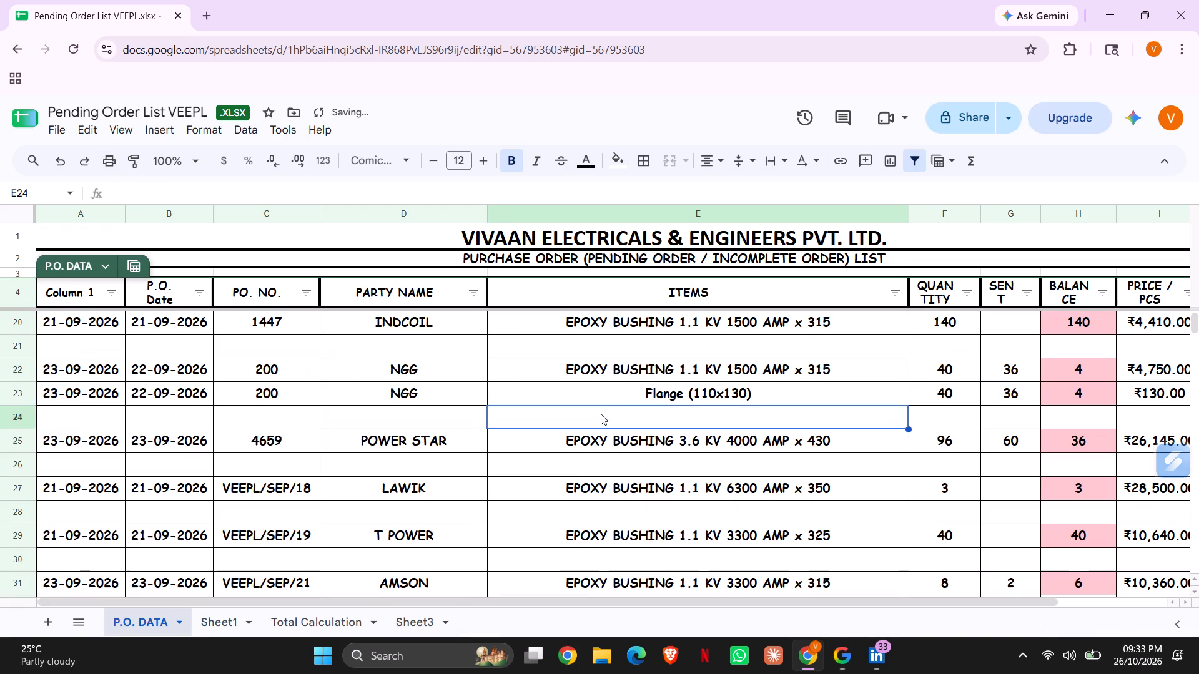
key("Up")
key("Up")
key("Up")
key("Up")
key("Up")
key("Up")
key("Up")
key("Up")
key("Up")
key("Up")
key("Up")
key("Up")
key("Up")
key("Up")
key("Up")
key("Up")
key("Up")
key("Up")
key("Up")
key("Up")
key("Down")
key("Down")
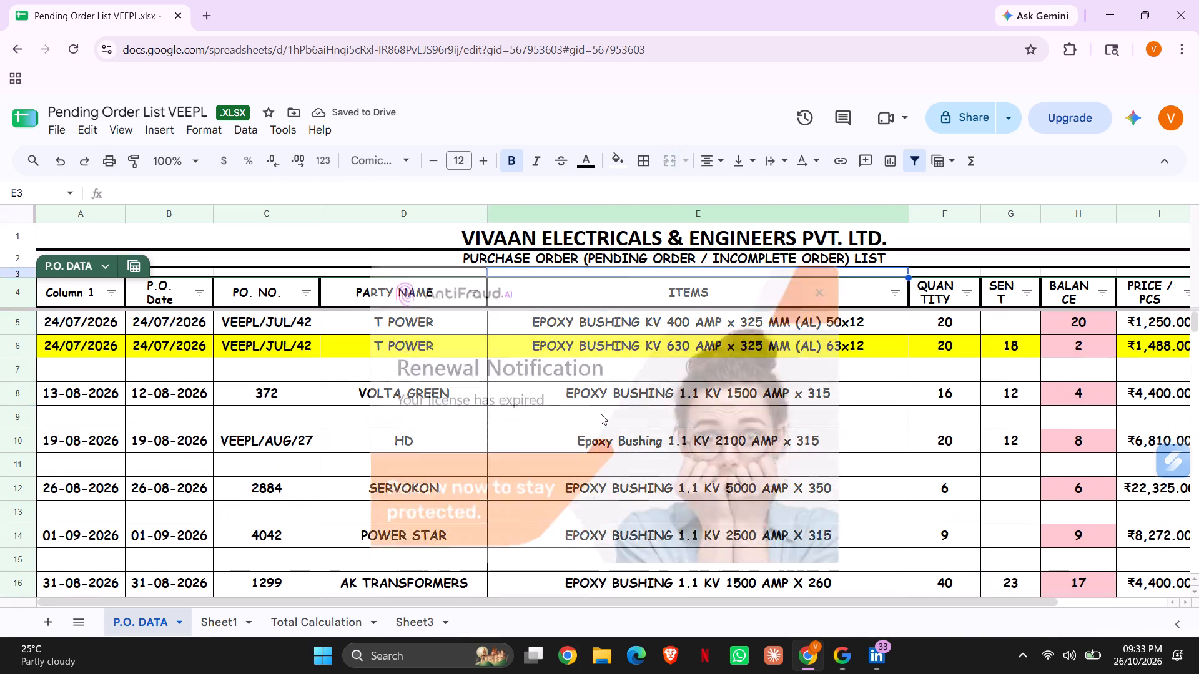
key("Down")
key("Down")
Dismiss the Quick Heal renewal notification and return to the P.O. DATA sheet at empty row 7.
left_click(828, 120)
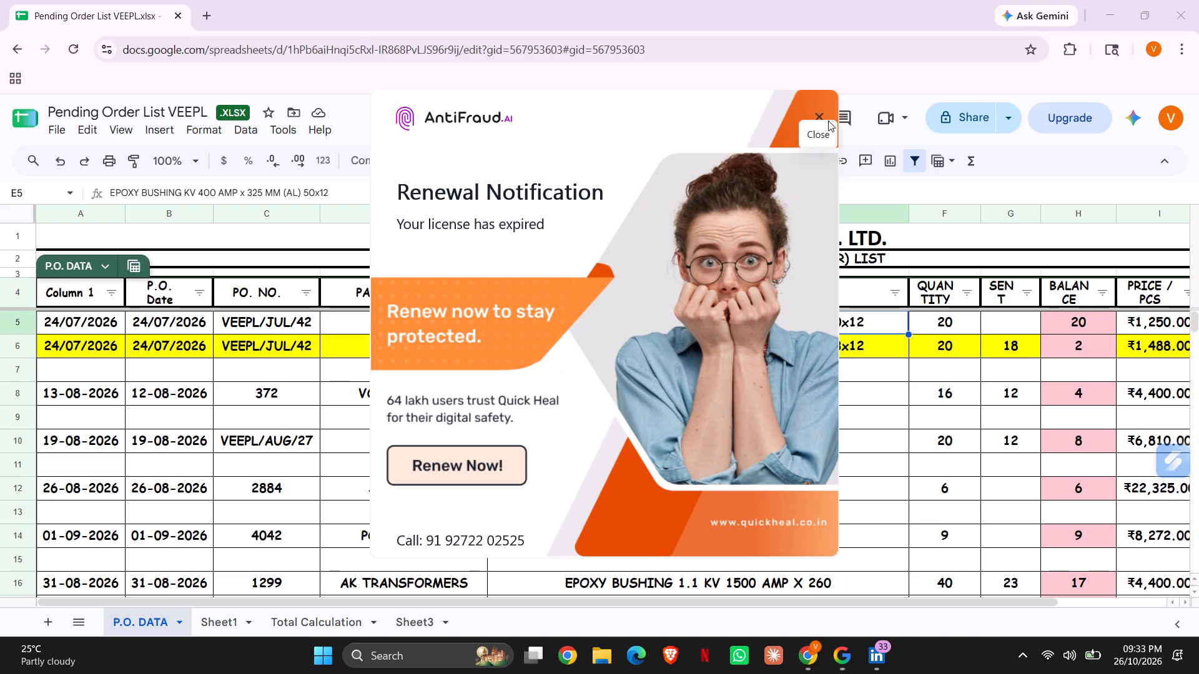
double_click(829, 137)
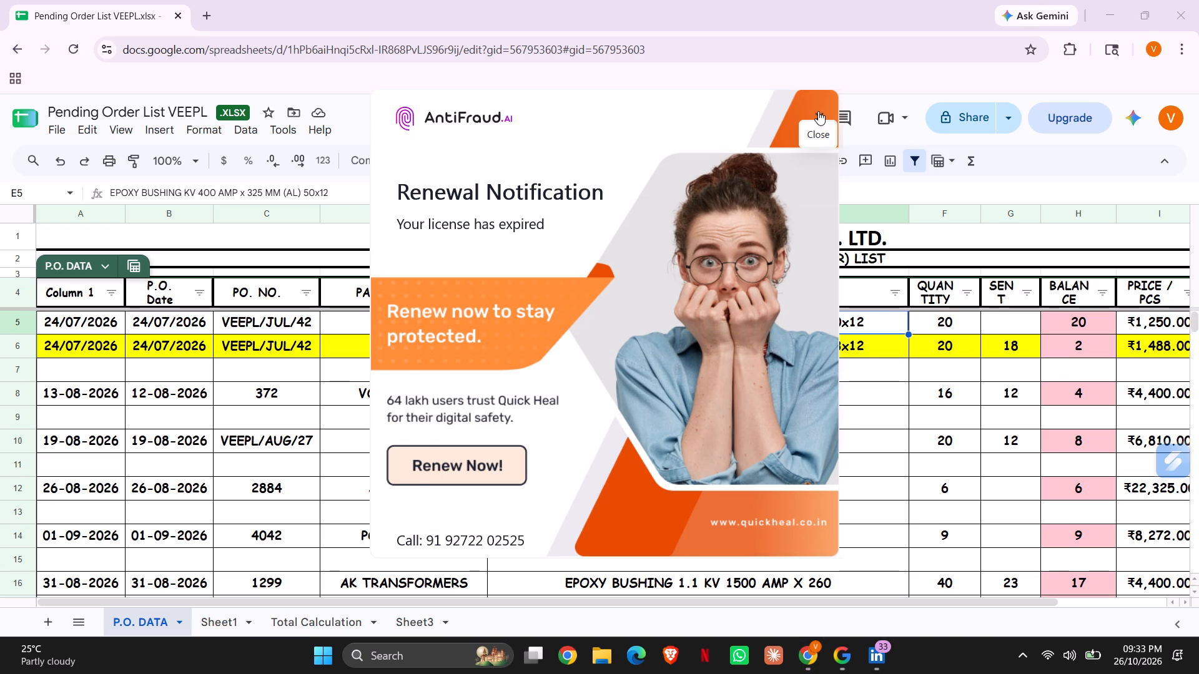
left_click(818, 112)
left_click(609, 364)
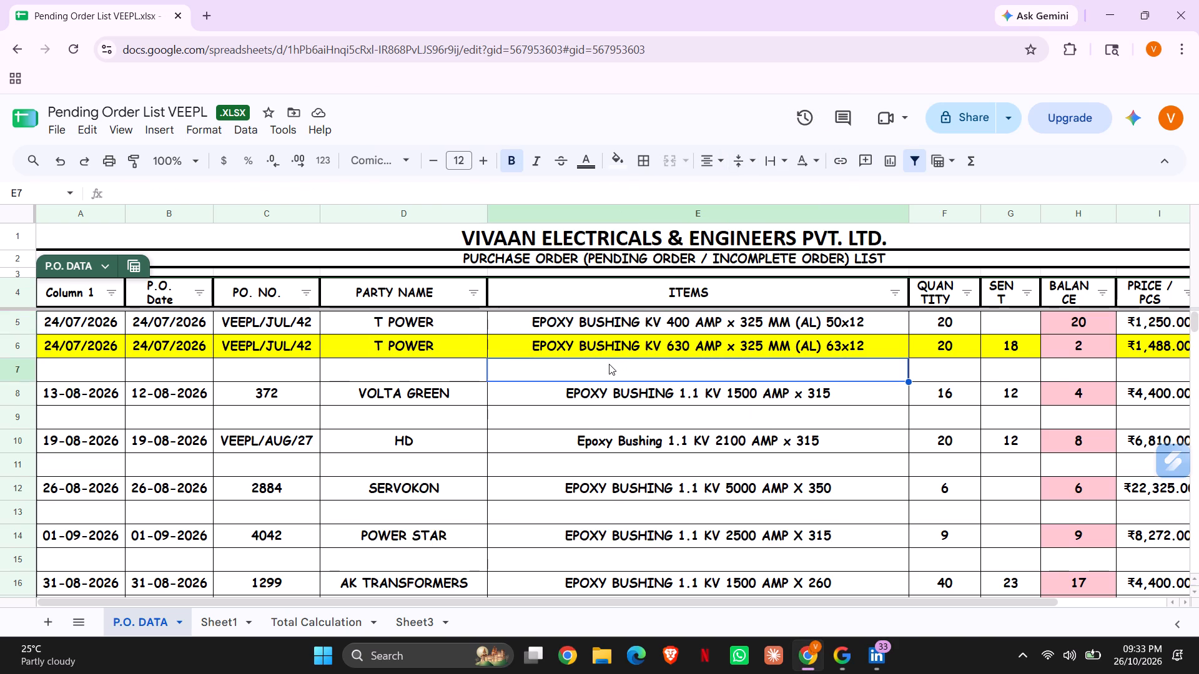
Delete the extra blank row 60 between the POWERSTAR P.O. 5035 and KVA VEEPL/OCT/10 orders on P.O. DATA.
key("Down")
key("Down")
key("Down")
key("Down")
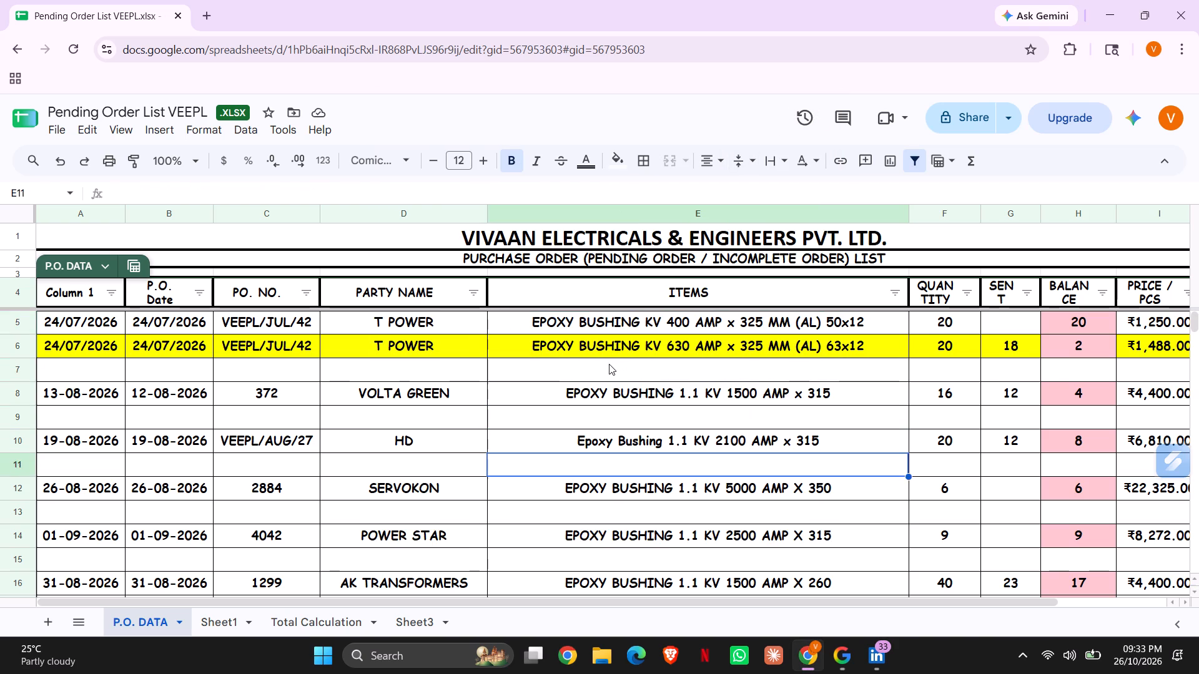
key("Down")
key("Down")
key("Down")
key("Down")
key("Down")
key("Down")
key("Down")
key("Down")
key("Down")
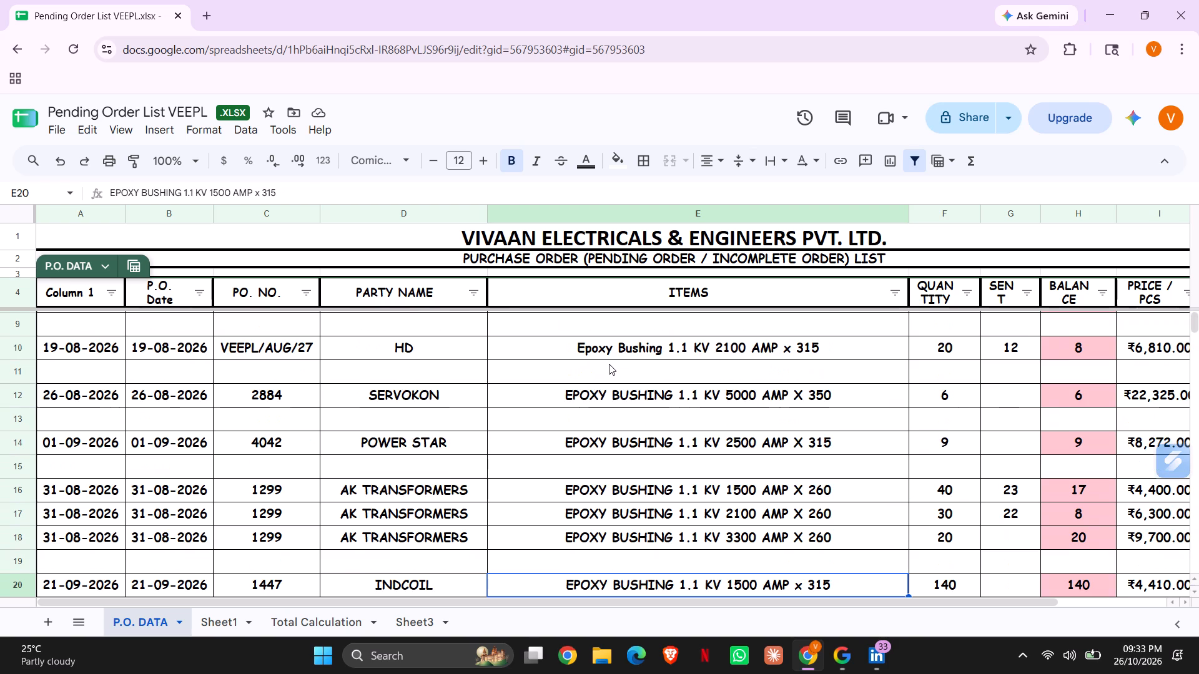
key("Down")
key("Down")
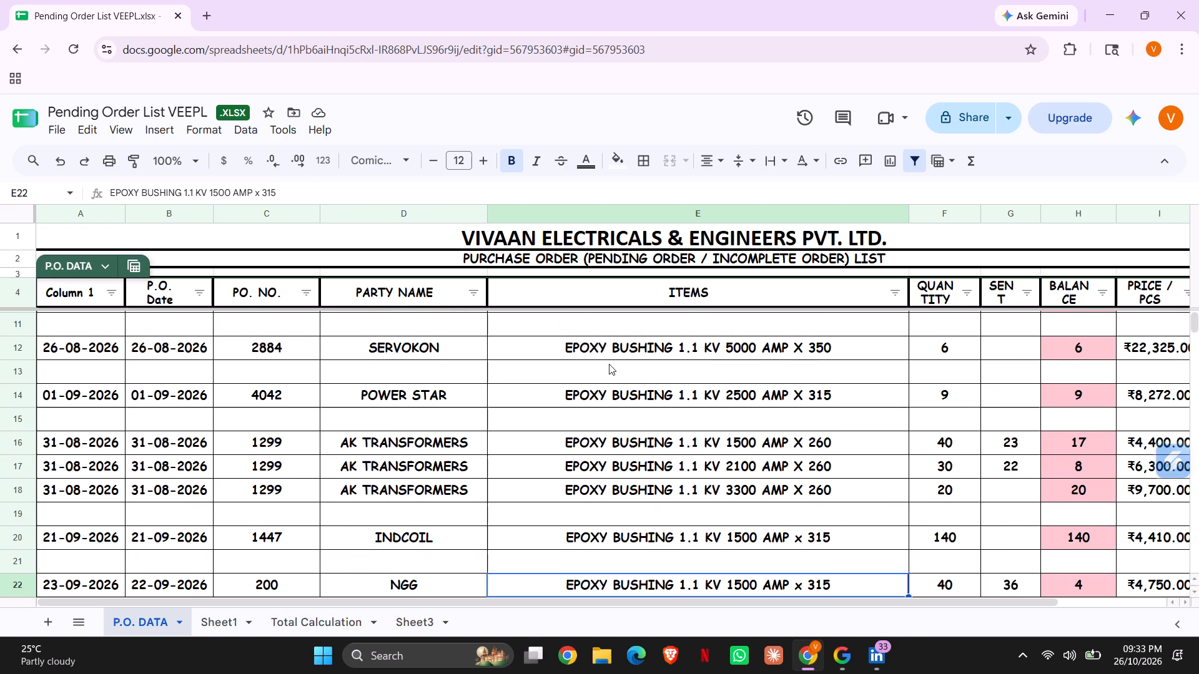
key("Down")
key("Down")
key("Down")
key("Down")
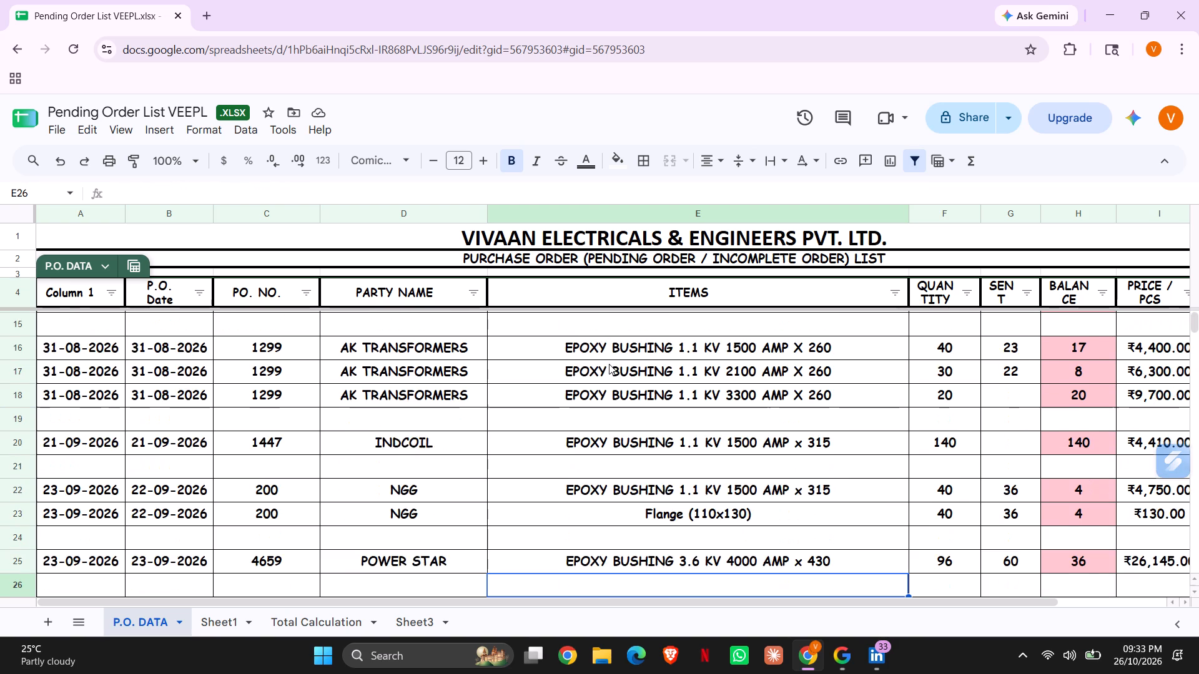
key("Down")
key("Down")
key("Down")
key("Down")
key("Down")
key("Down")
key("Down")
key("Down")
key("Down")
key("Down")
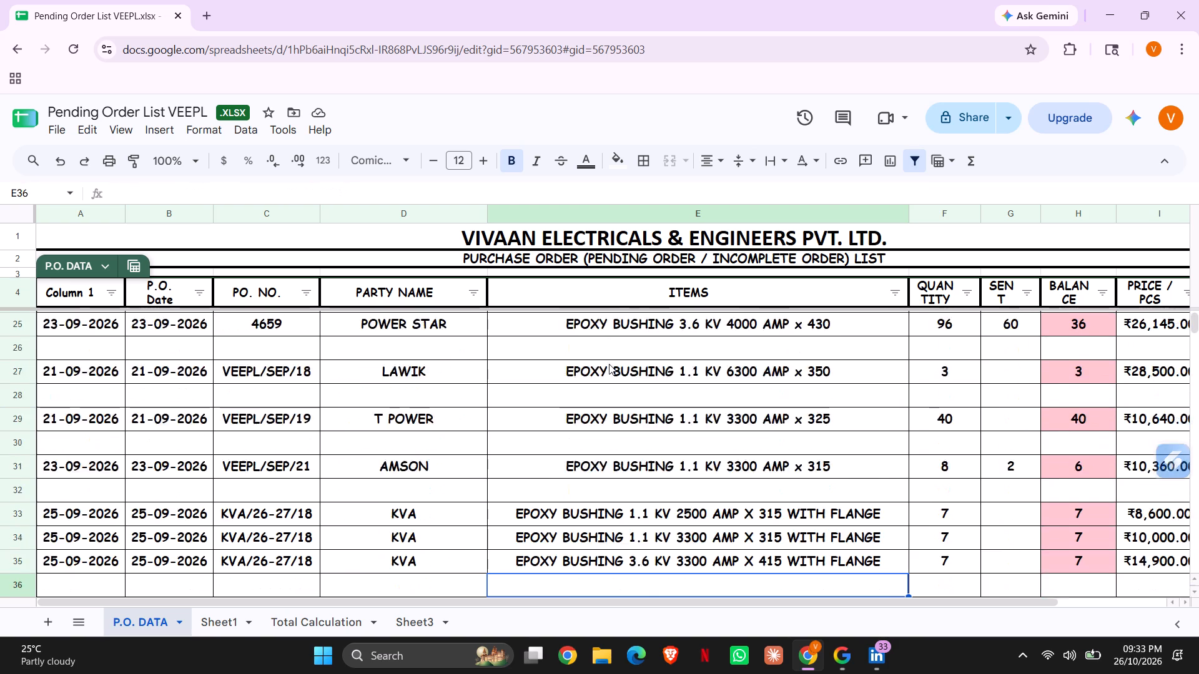
key("Down")
key("Down")
key("Down")
key("Down")
key("Down")
key("Down")
key("Down")
key("Down")
key("Down")
key("Down")
key("Down")
key("Down")
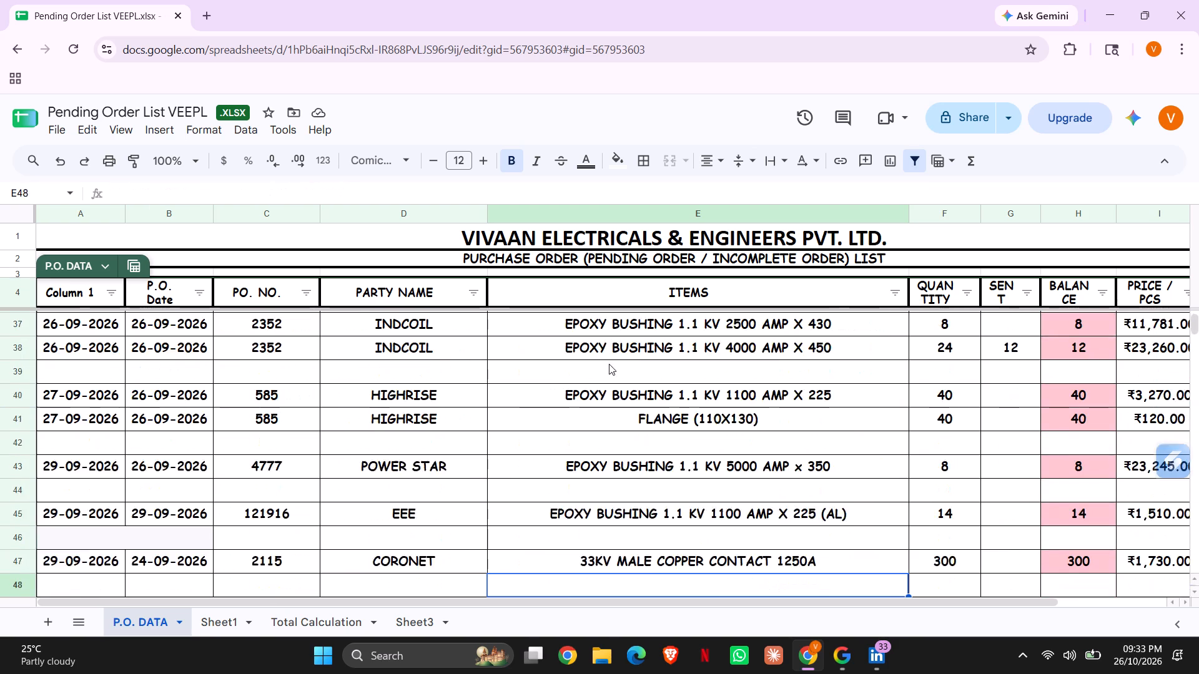
key("Down")
key("Down")
key("Down")
key("Down")
key("Down")
key("Down")
key("Down")
key("Down")
key("Down")
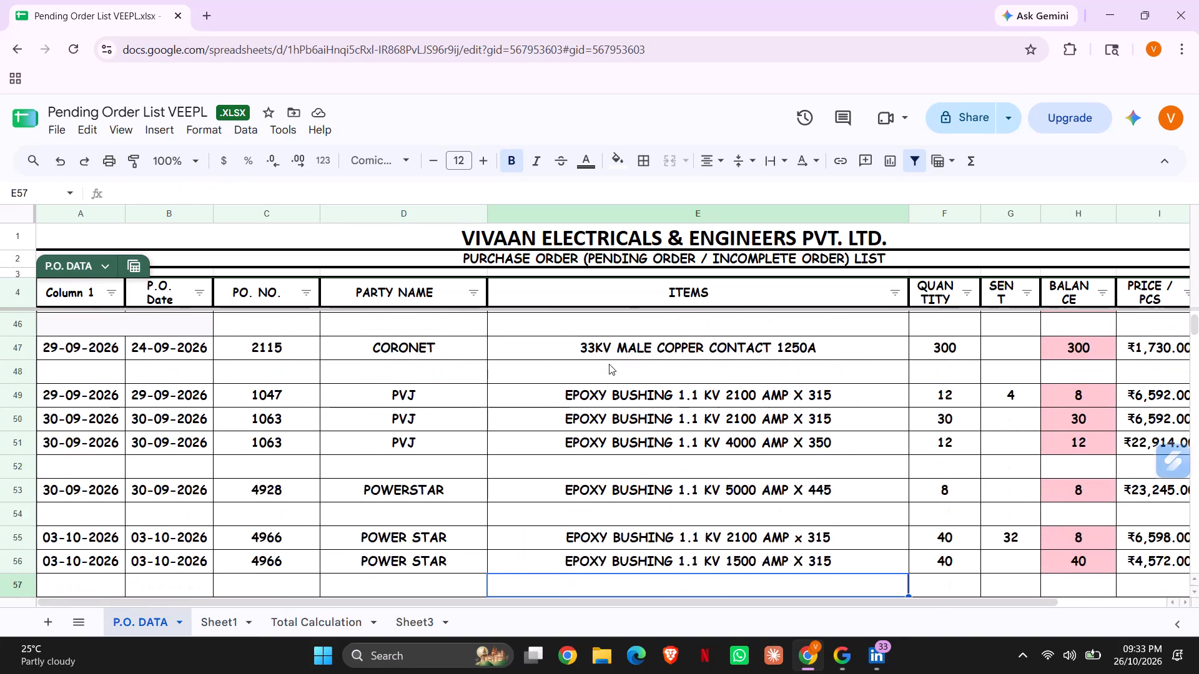
key("Down")
key("Down")
key("Down")
key("Down")
key("Down")
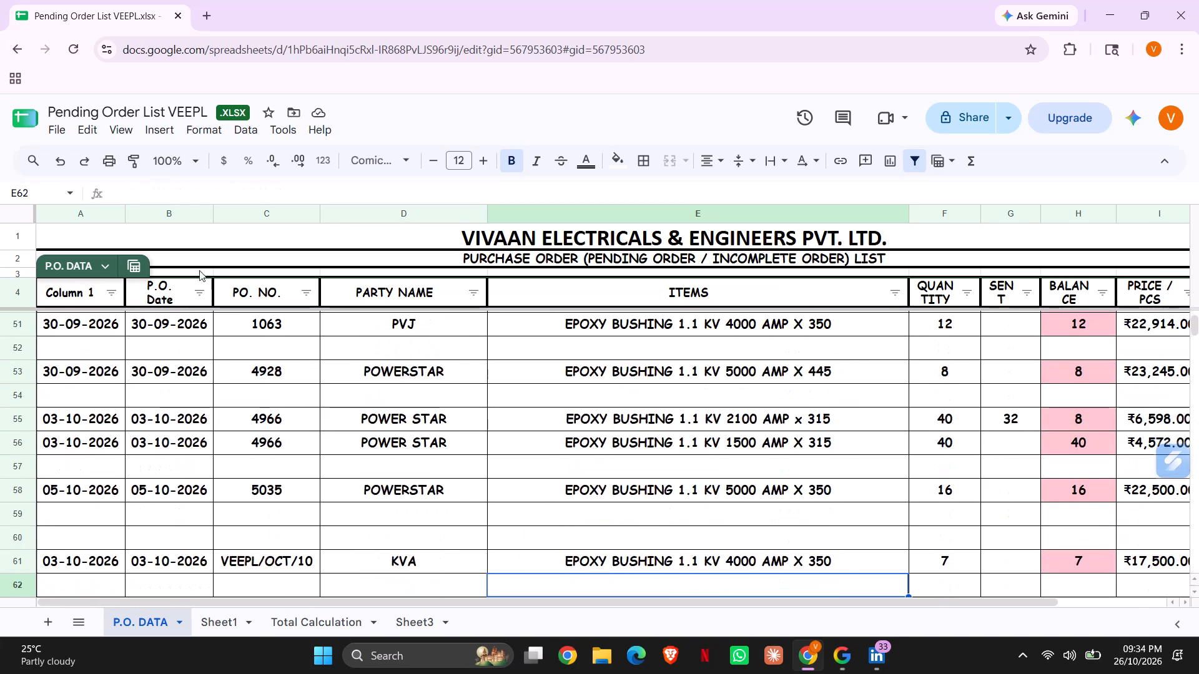
left_click(21, 542)
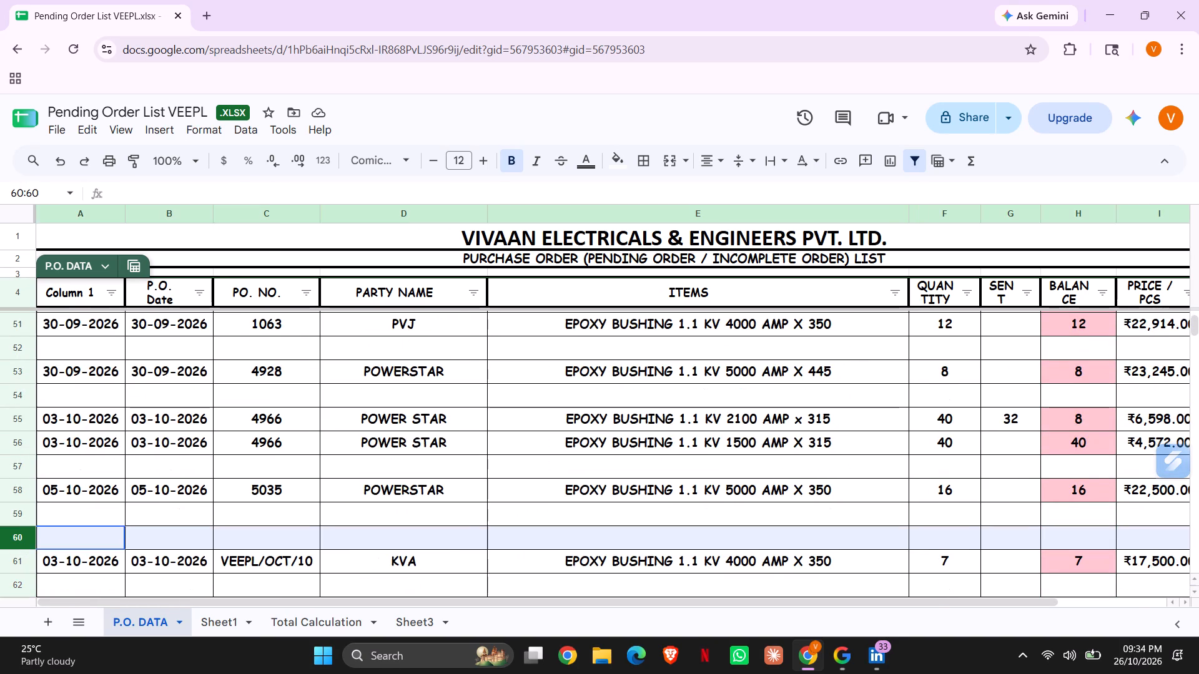
right_click(21, 542)
left_click(82, 303)
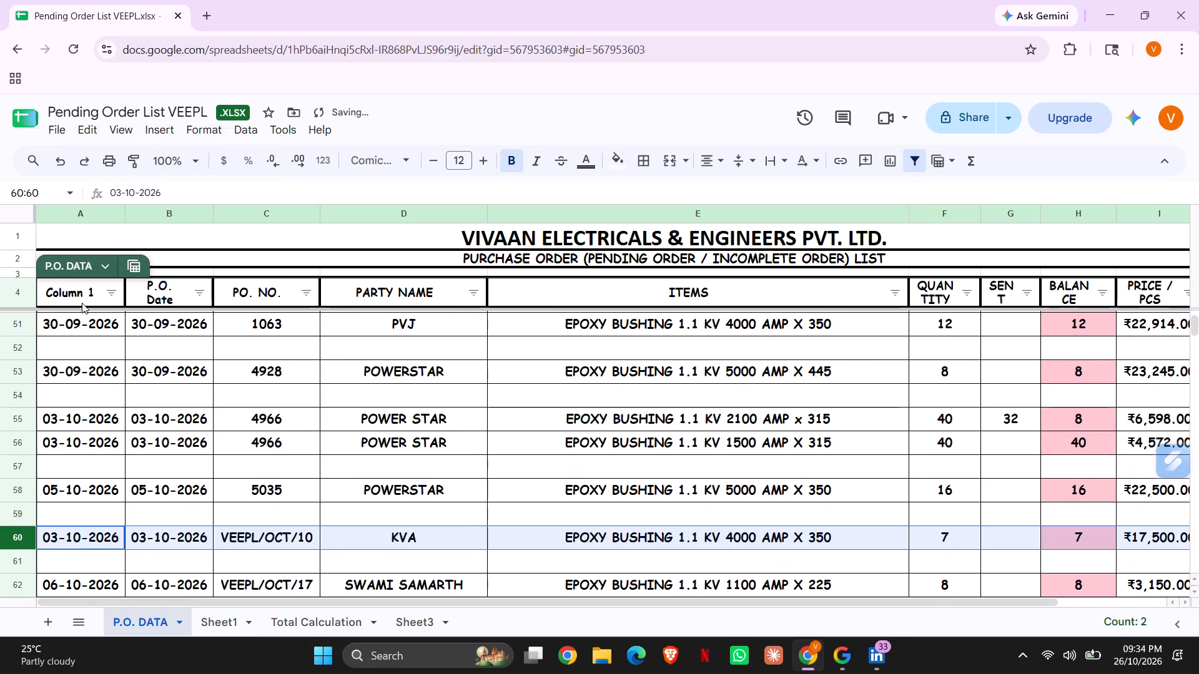
Delete the extra blank row 119 between the EEE P.O. 121980 and MAKPOWER P.O. 102 orders.
left_click(504, 495)
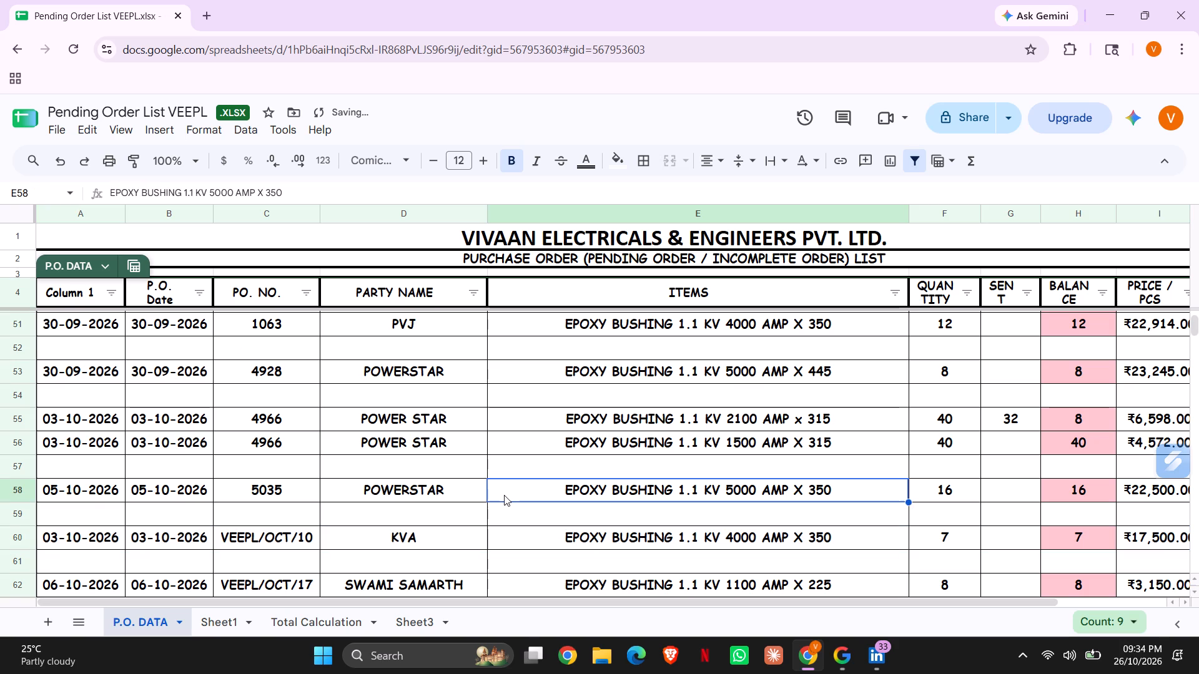
key("Down")
key("Down")
key("Down")
key("Down")
key("Down")
key("Down")
key("Down")
key("Down")
key("Down")
key("Down")
key("Down")
key("Down")
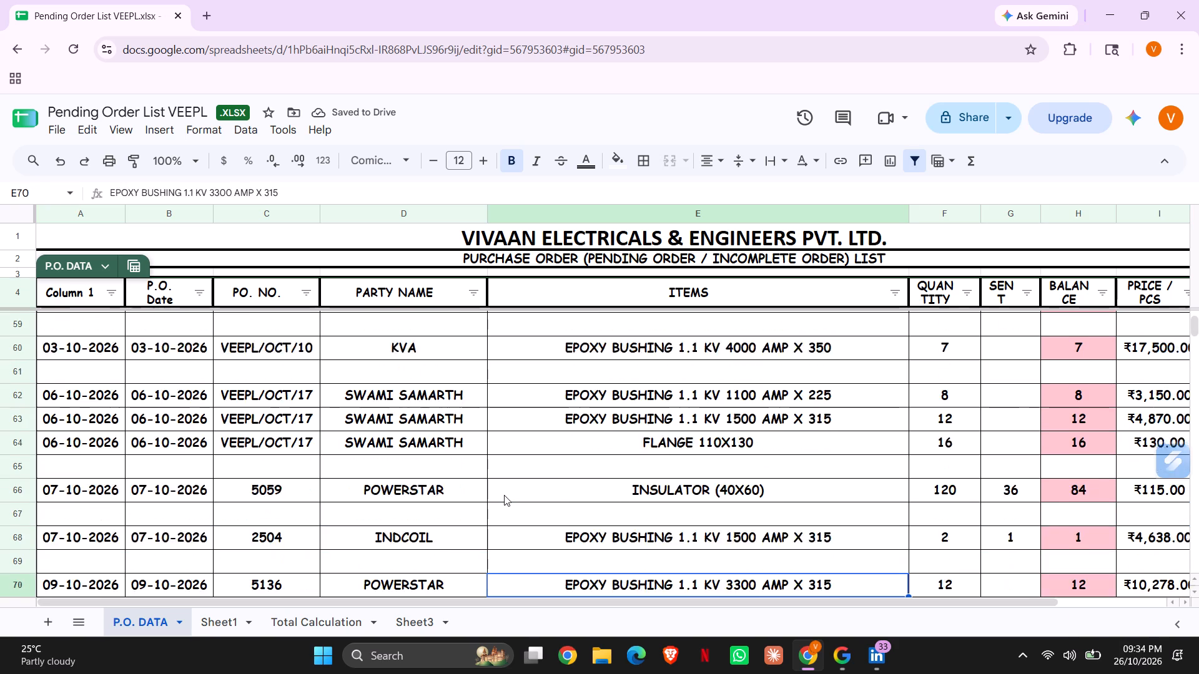
key("Down")
key("Down")
key("Down")
key("Down")
key("Down")
key("Down")
key("Down")
key("Down")
key("Down")
key("Down")
key("Down")
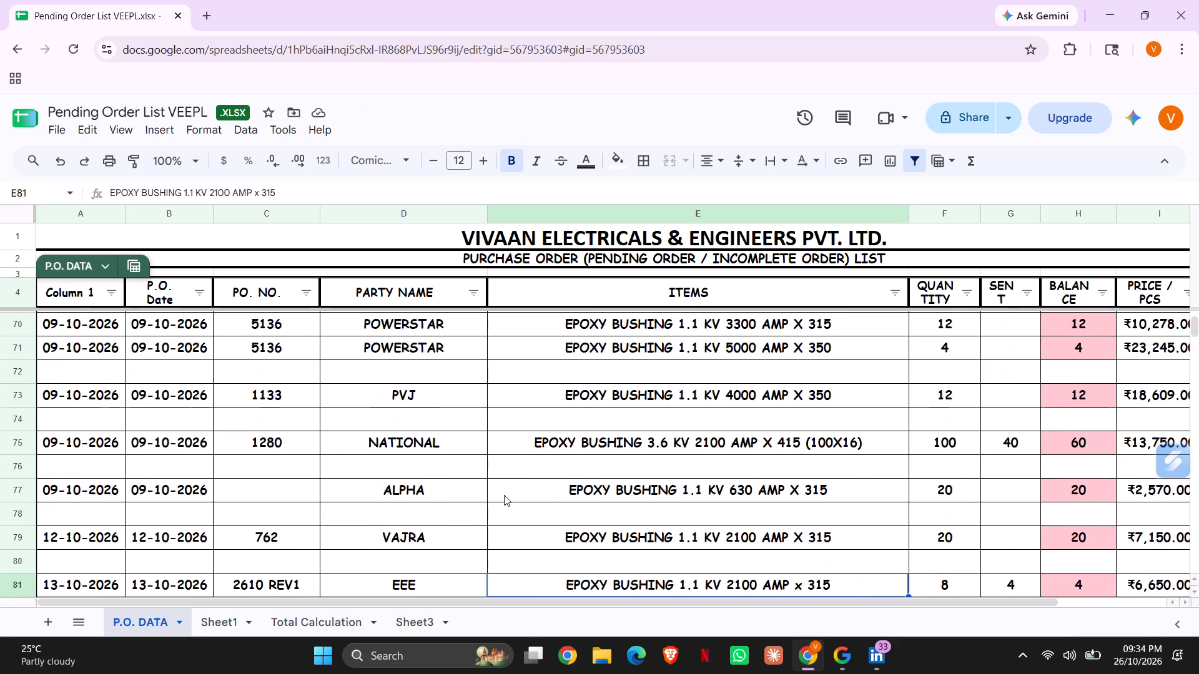
key("Down")
key("Down")
key("Down")
key("Down")
key("Down")
key("Down")
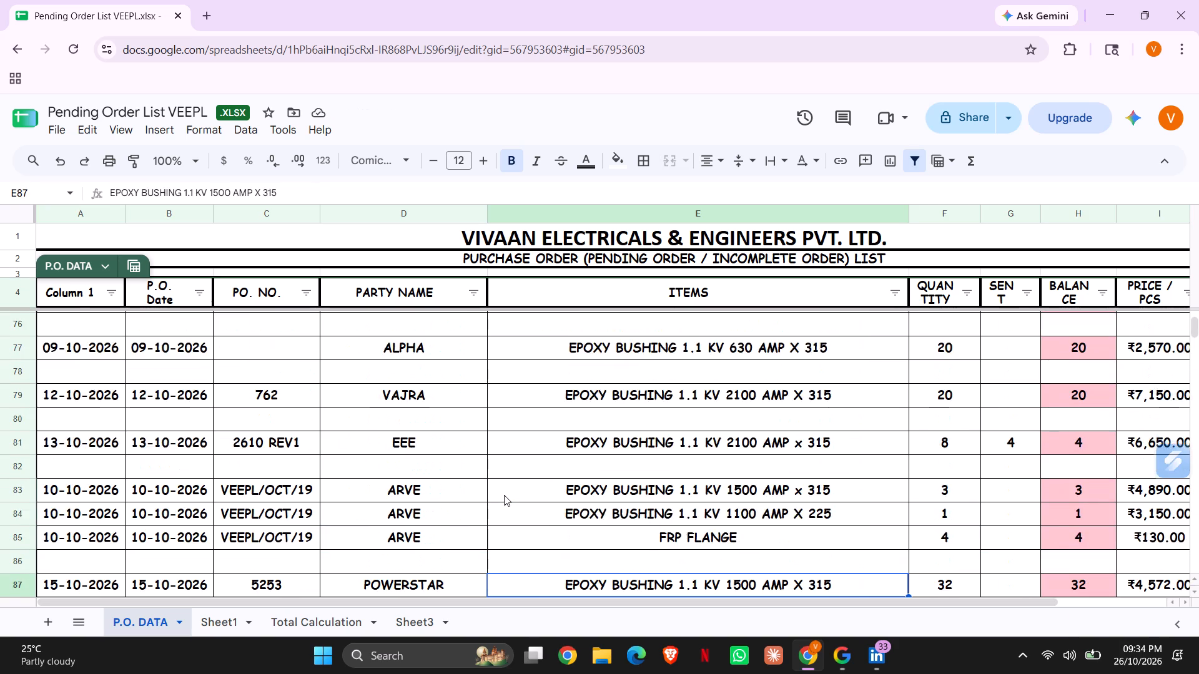
key("Down")
key("Down")
key("Down")
key("Down")
key("Down")
key("Down")
key("Down")
key("Down")
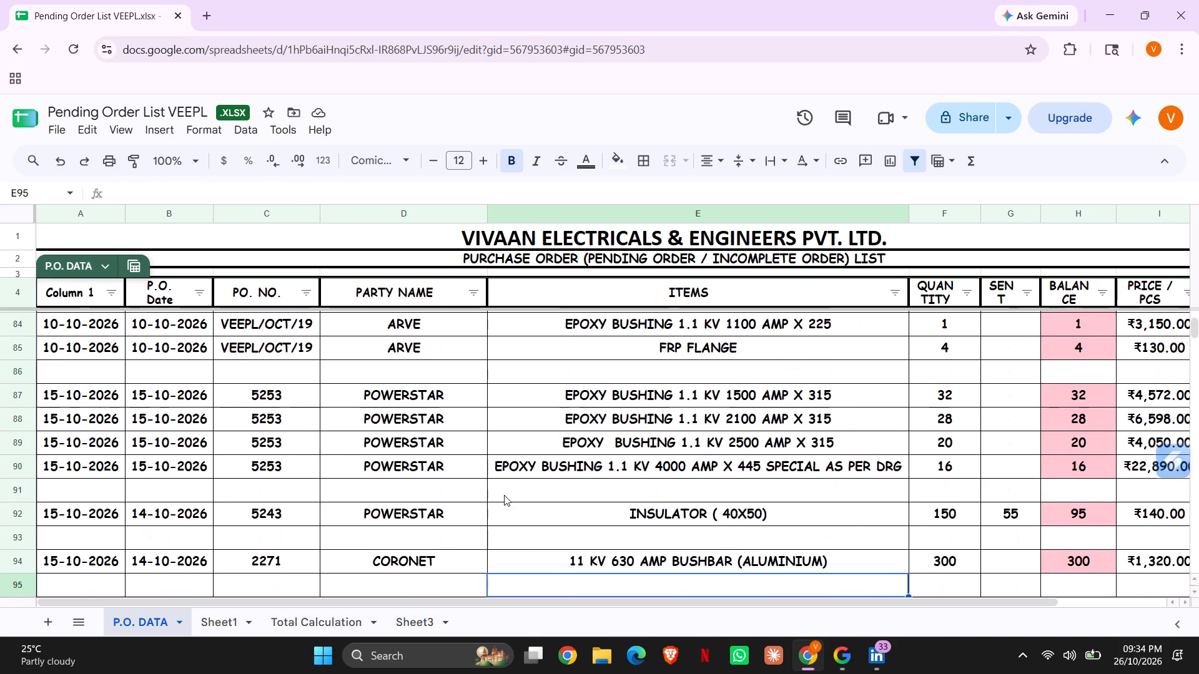
key("Down")
key("Down")
key("Down")
key("Down")
key("Down")
key("Down")
key("Down")
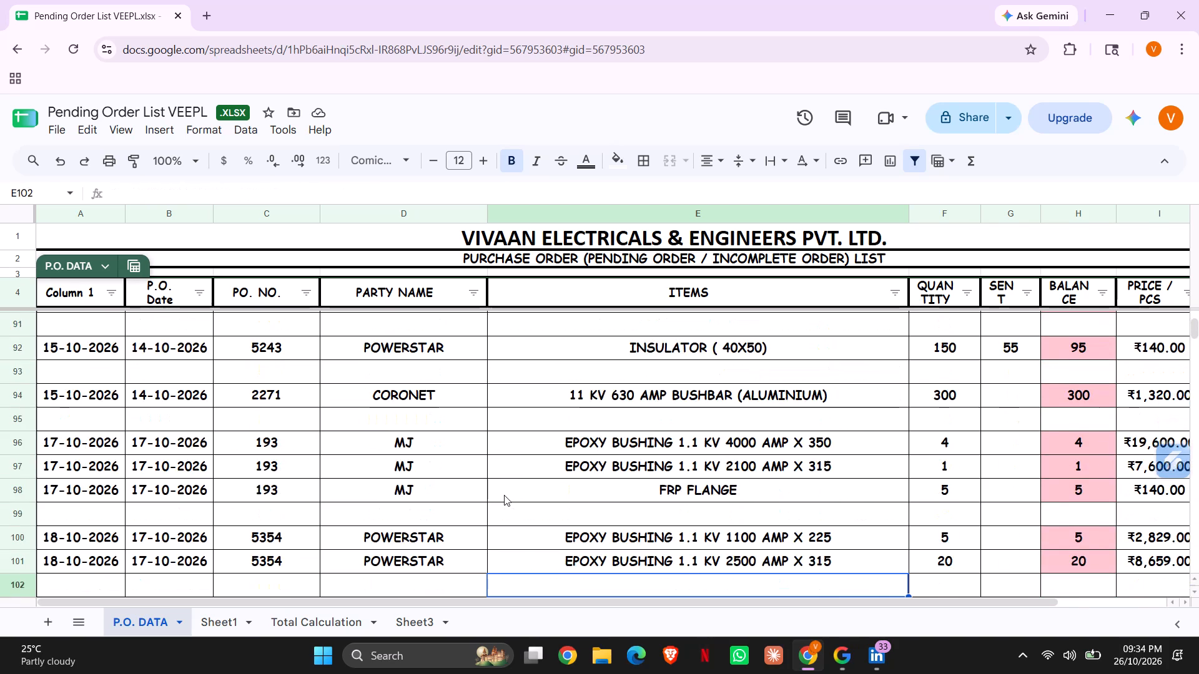
key("Down")
key("Down")
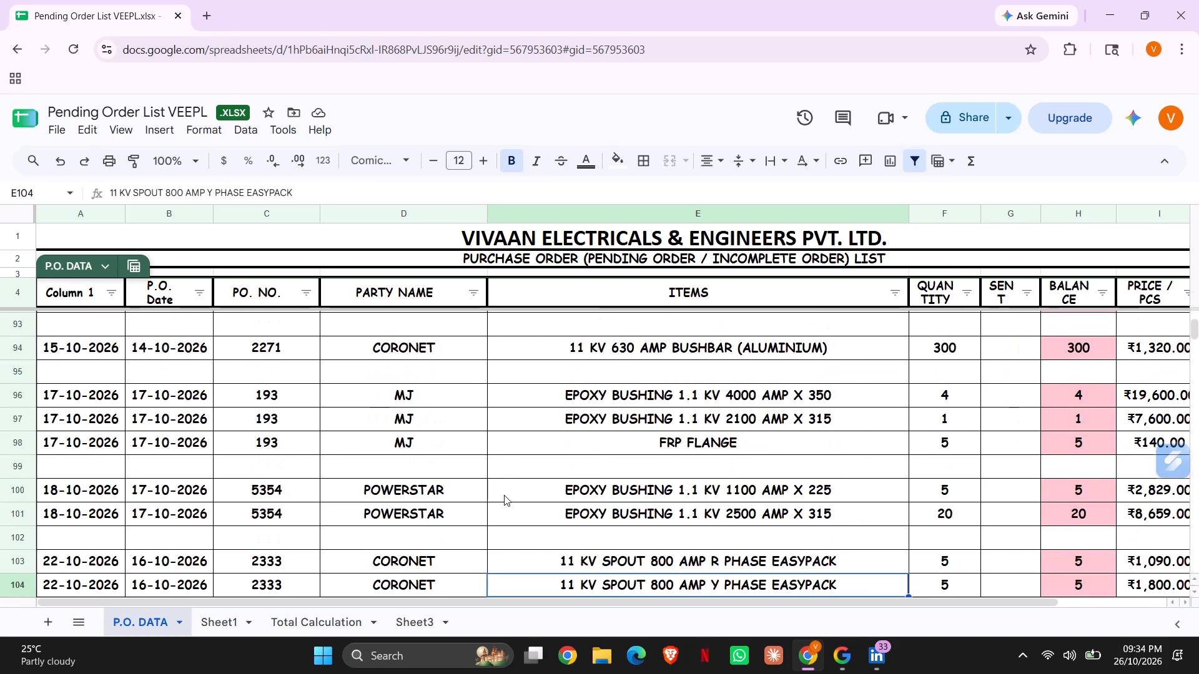
key("Down")
key("Down")
key("Down")
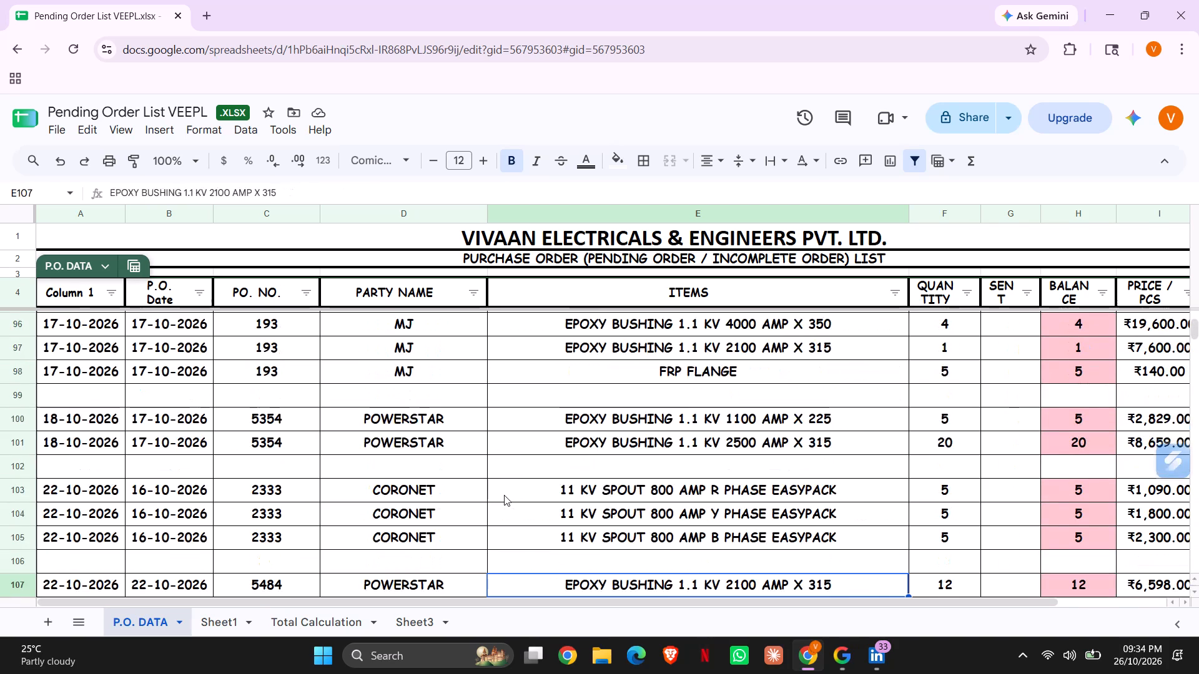
key("Down")
key("Down")
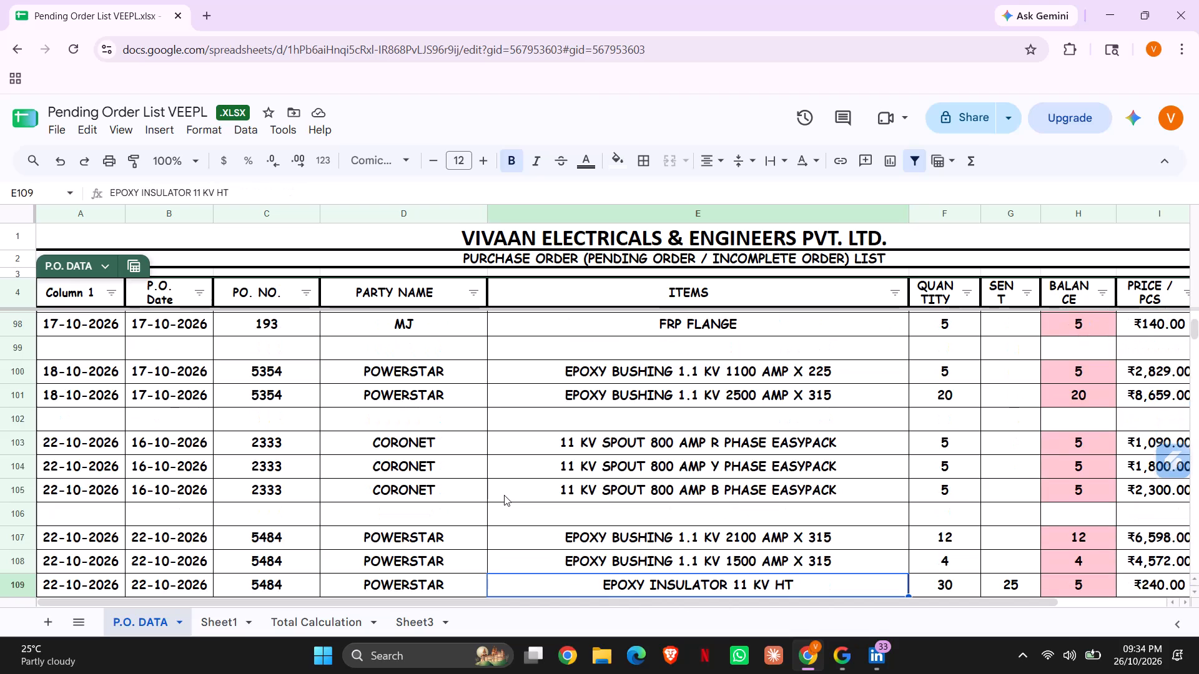
key("Down")
key("Down")
key("Down")
key("Down")
key("Down")
key("Down")
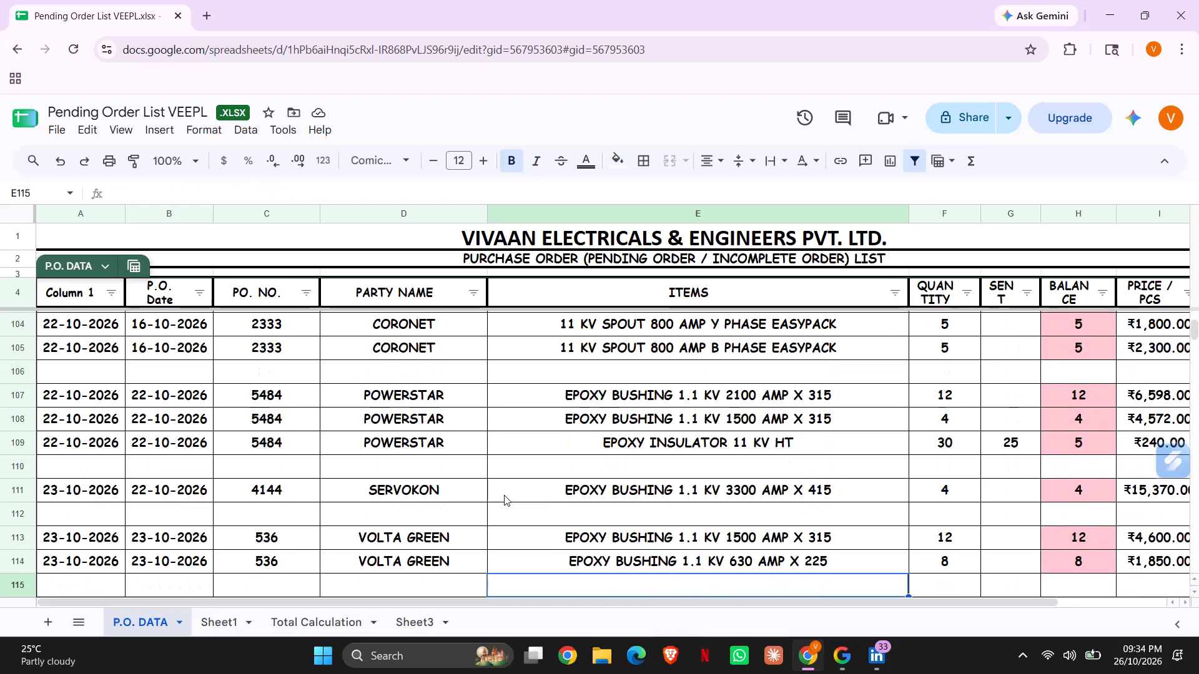
key("Down")
key("Down")
key("Down")
key("Down")
key("Down")
key("Down")
key("Down")
key("Down")
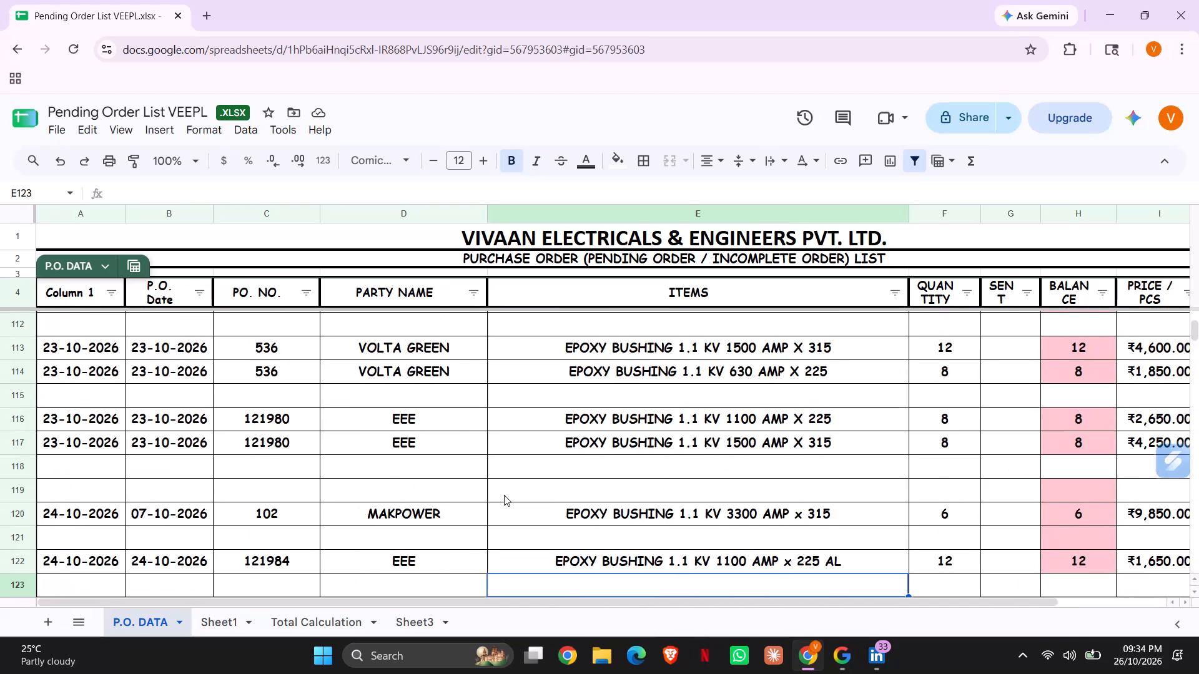
left_click(23, 489)
right_click(23, 489)
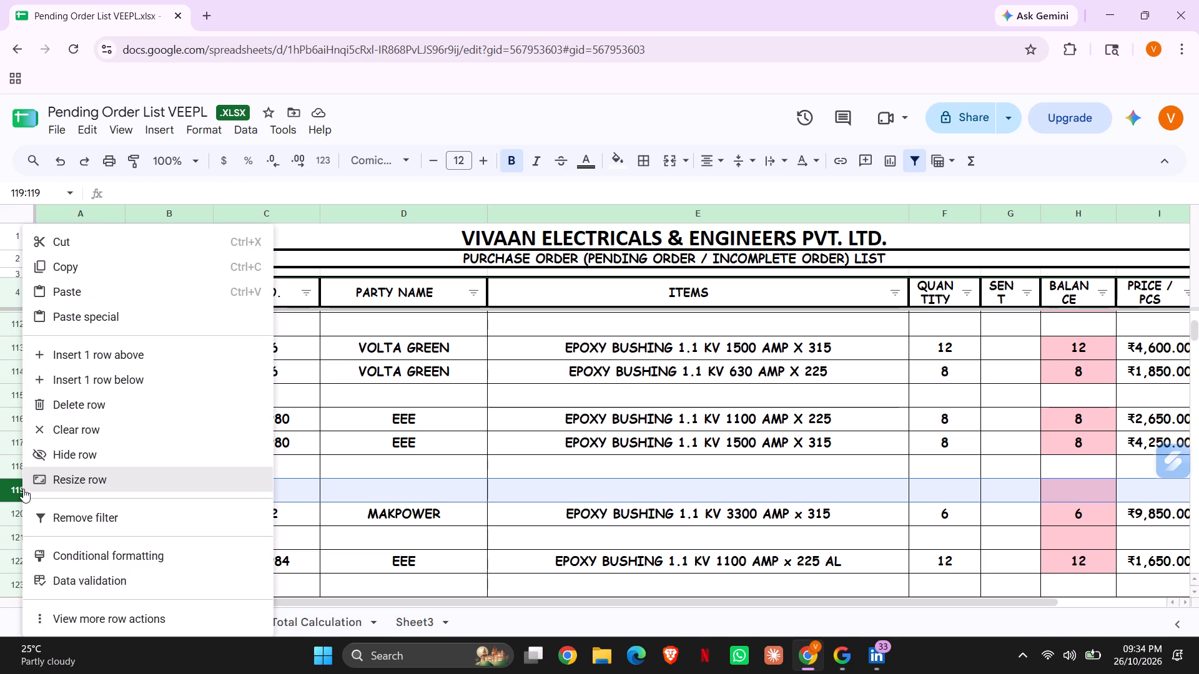
left_click(67, 398)
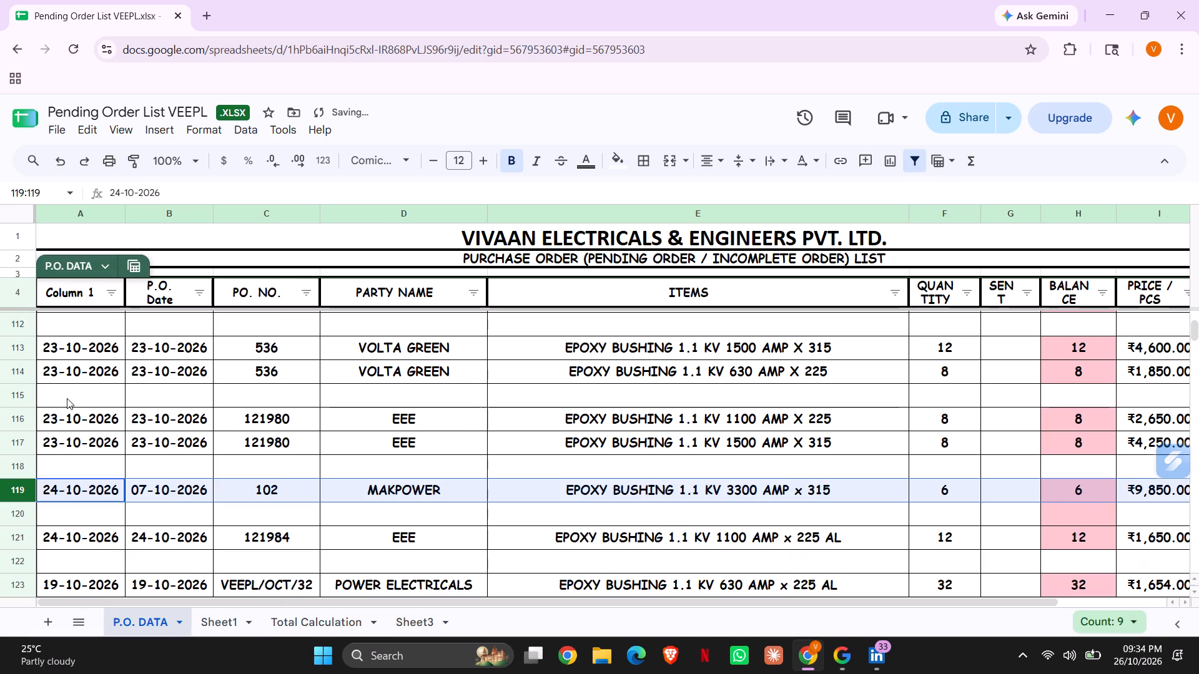
Delete the extra blank row 131 between the ARYA VEEPL/OCT/38 and KRISHNA POLYMERS VEEPL/OCT/43 orders.
key("Down")
key("Down")
key("Down")
key("Down")
key("Down")
key("Down")
key("Down")
key("Down")
key("Down")
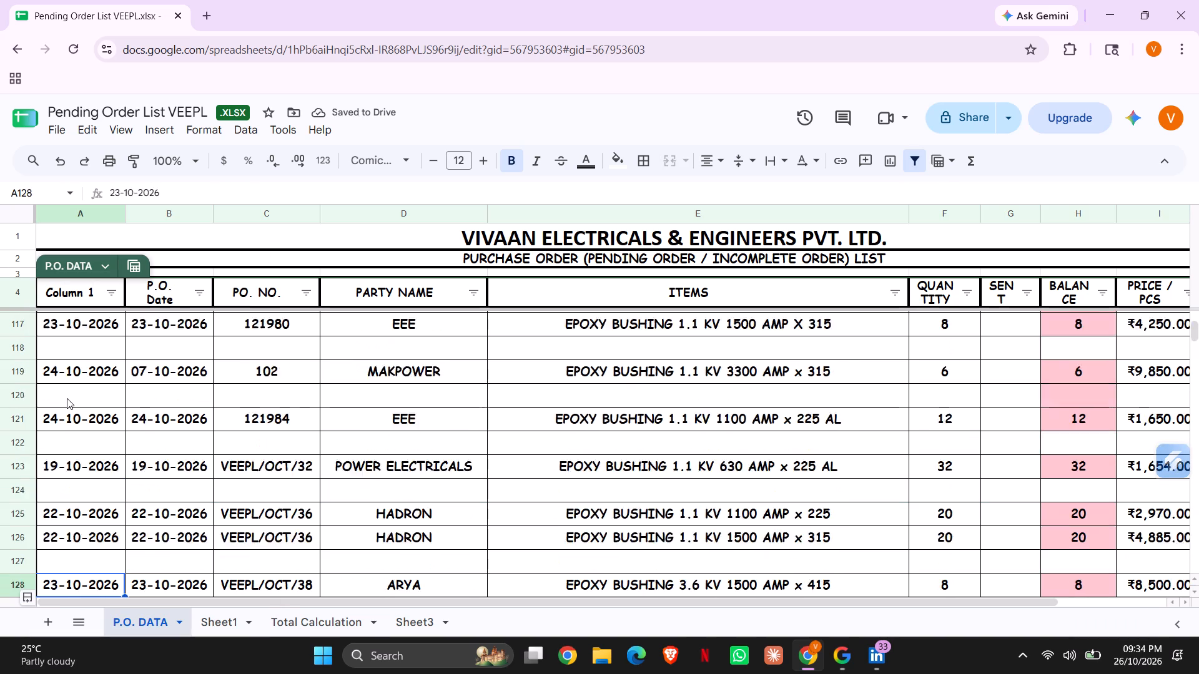
key("Down")
key("Down")
key("Down")
key("Down")
key("Down")
key("Down")
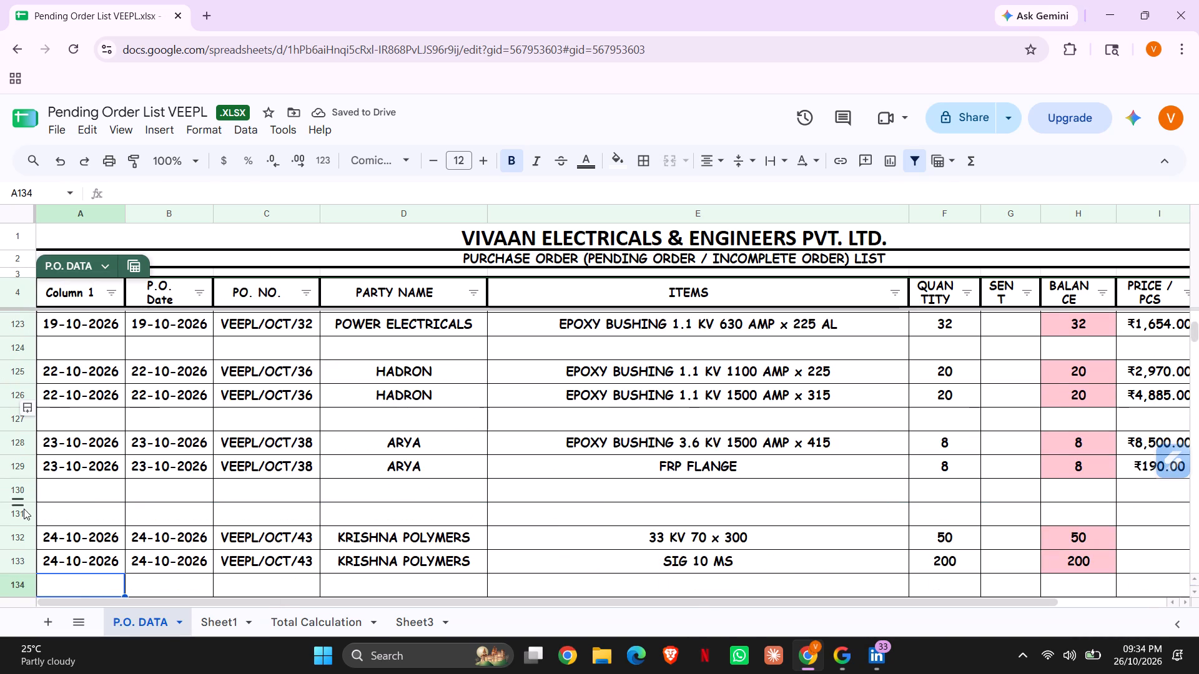
left_click(19, 520)
right_click(19, 520)
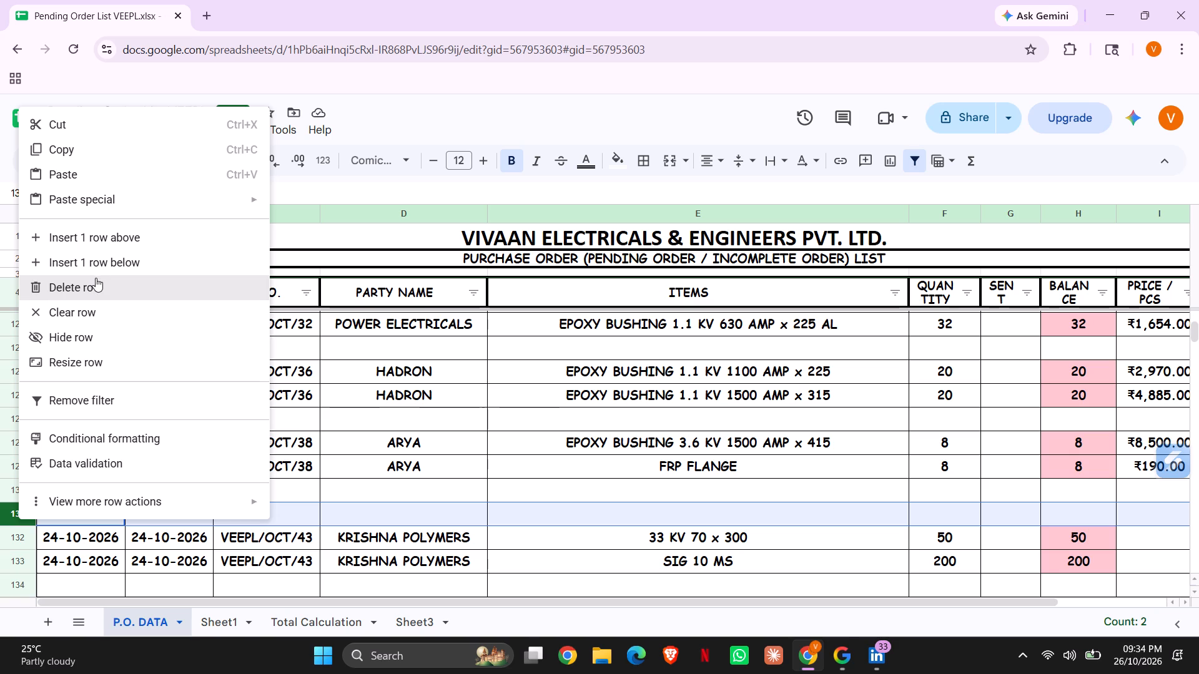
left_click(96, 282)
Check the spacing of the remaining orders below KRISHNA POLYMERS, through to the first empty row after the last entry.
key("Down")
key("Down")
key("Down")
key("Down")
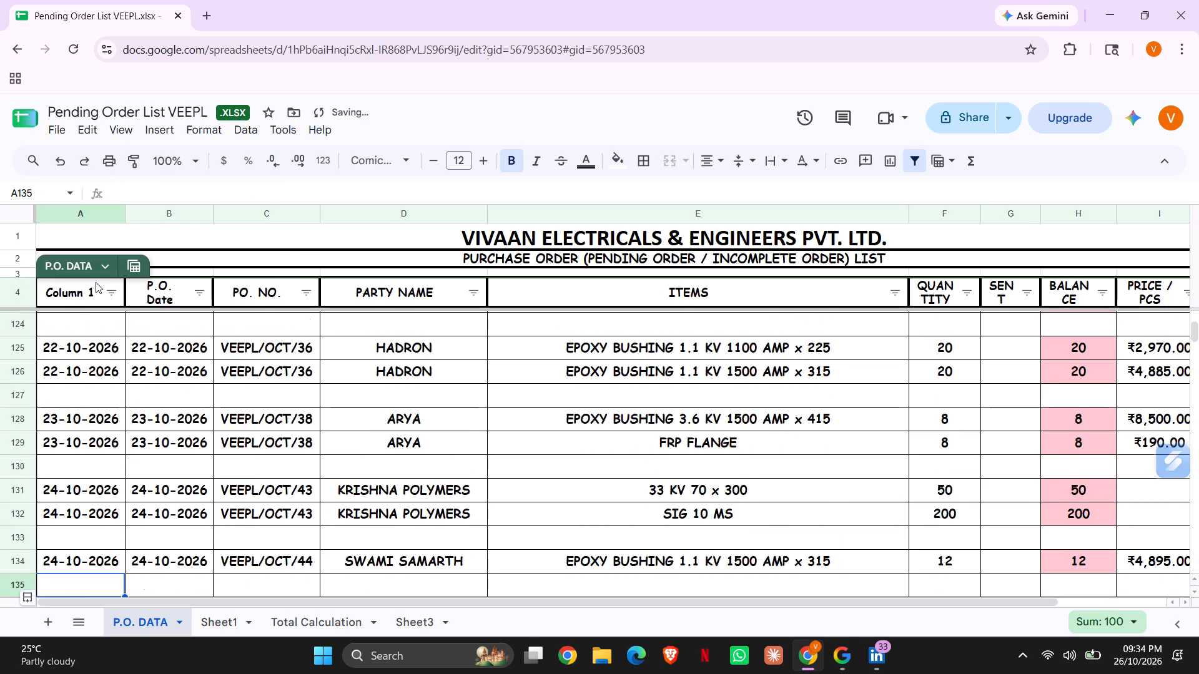
key("Down")
key("Down")
key("Down")
key("Down")
key("Down")
key("Down")
key("Up")
key("Up")
key("Up")
key("Up")
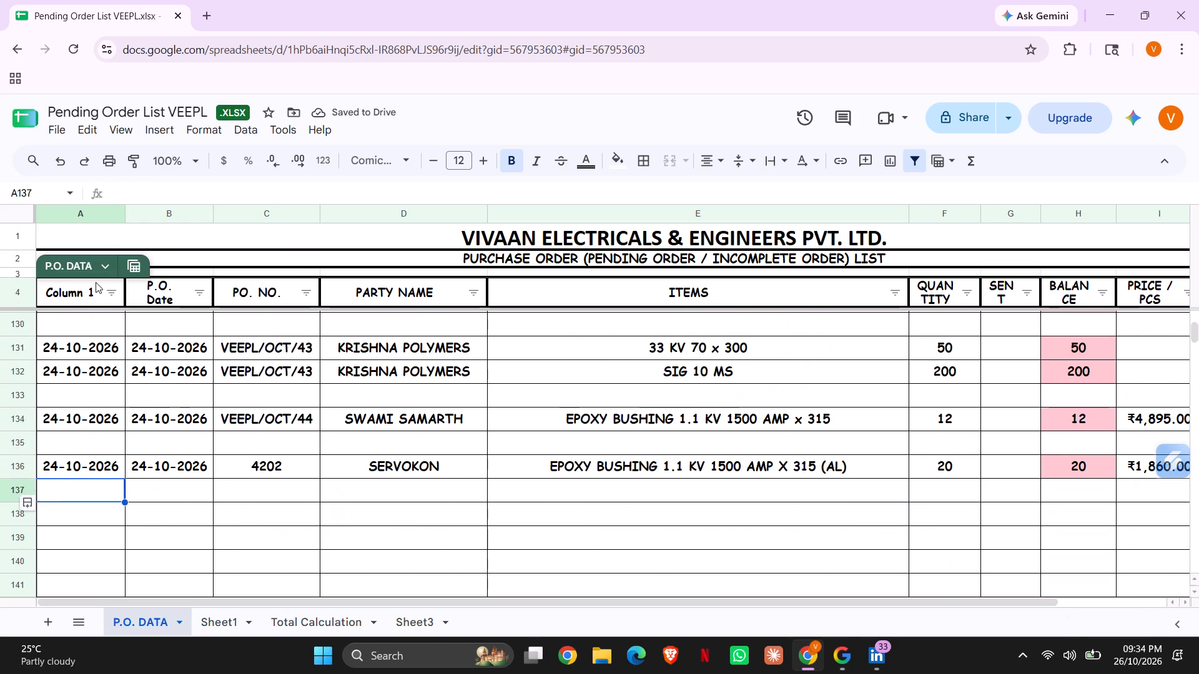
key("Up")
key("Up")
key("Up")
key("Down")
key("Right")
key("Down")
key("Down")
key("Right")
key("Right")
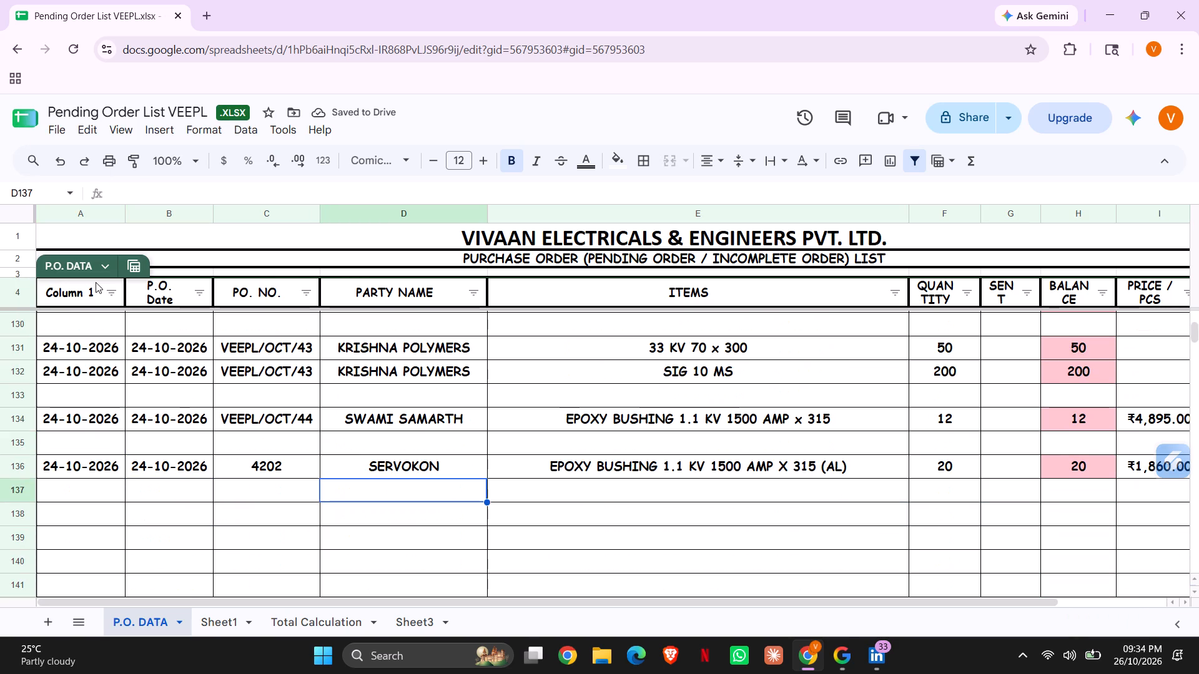
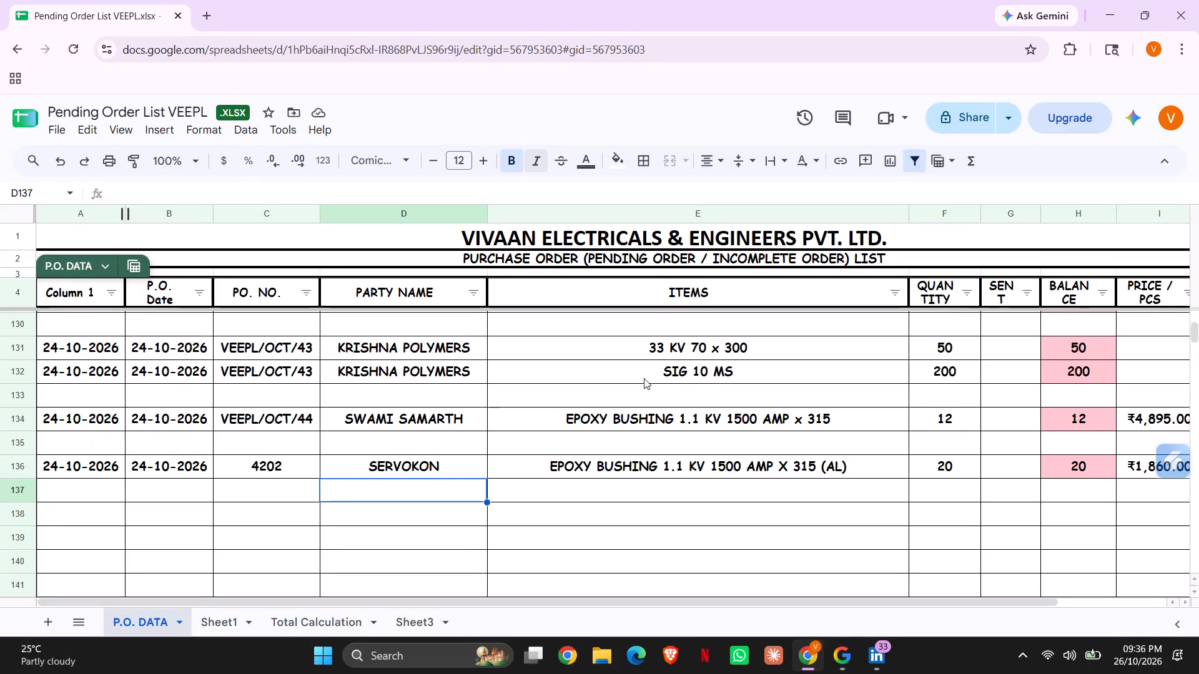
Correct the item name in row 132 of the KRISHNA POLYMERS VEEPL/OCT/43 order to SIGA 10 MS.
double_click(688, 373)
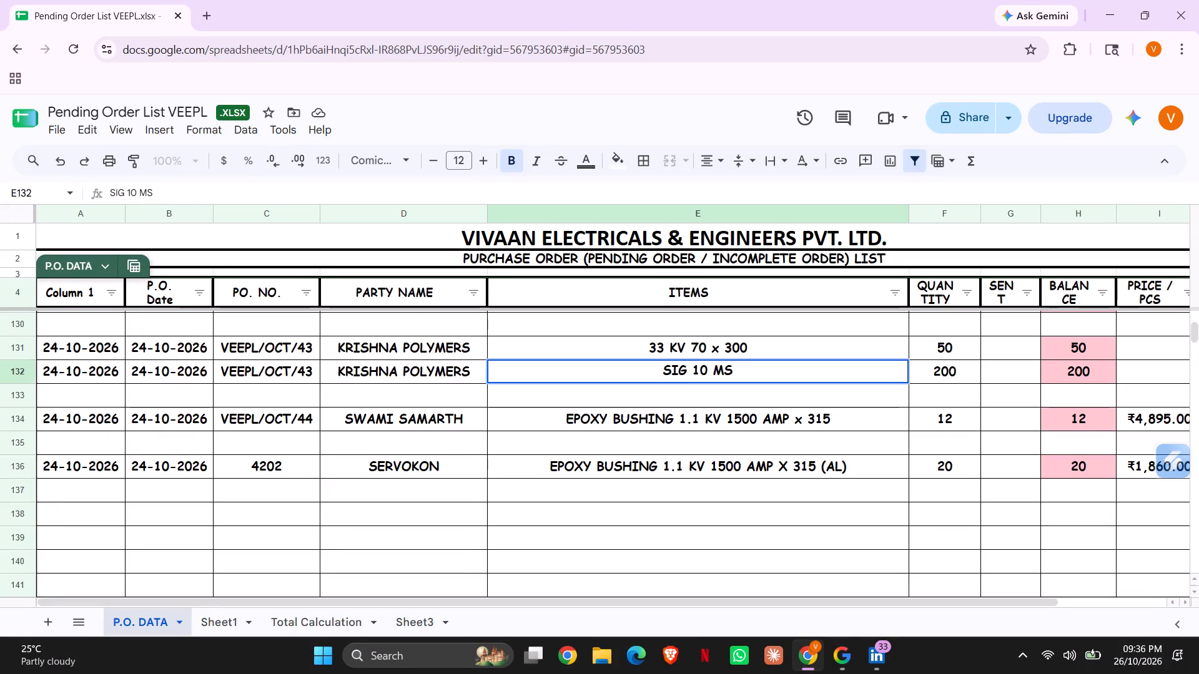
left_click(688, 373)
key("a")
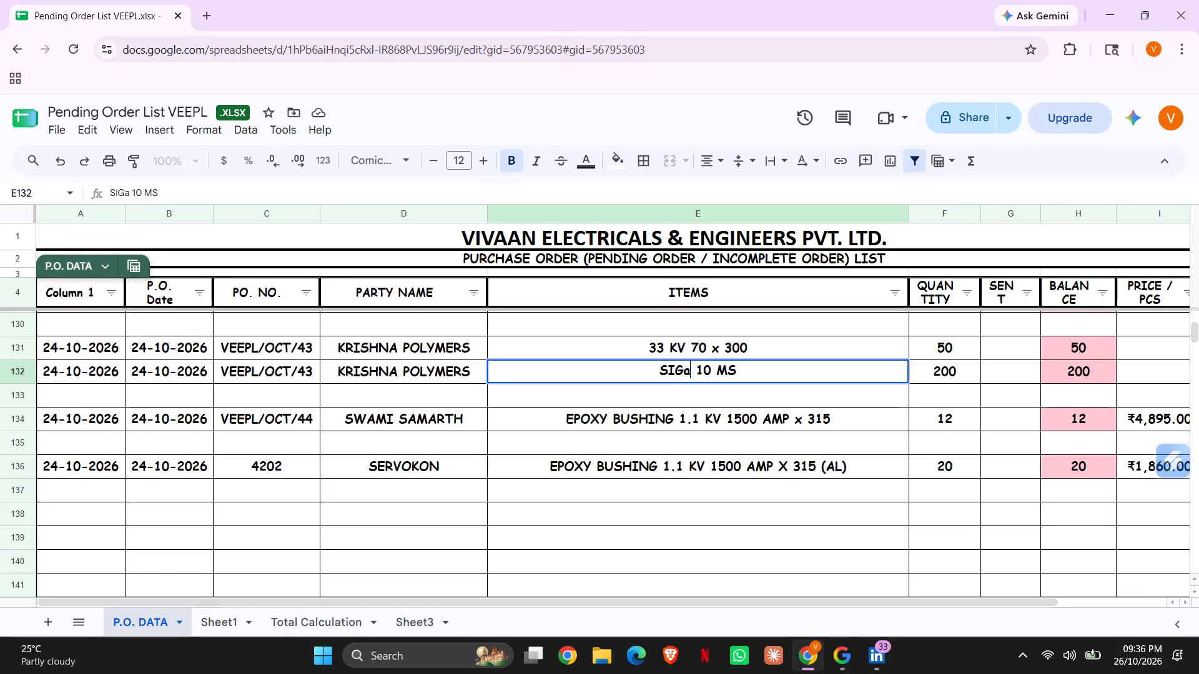
left_click(788, 383)
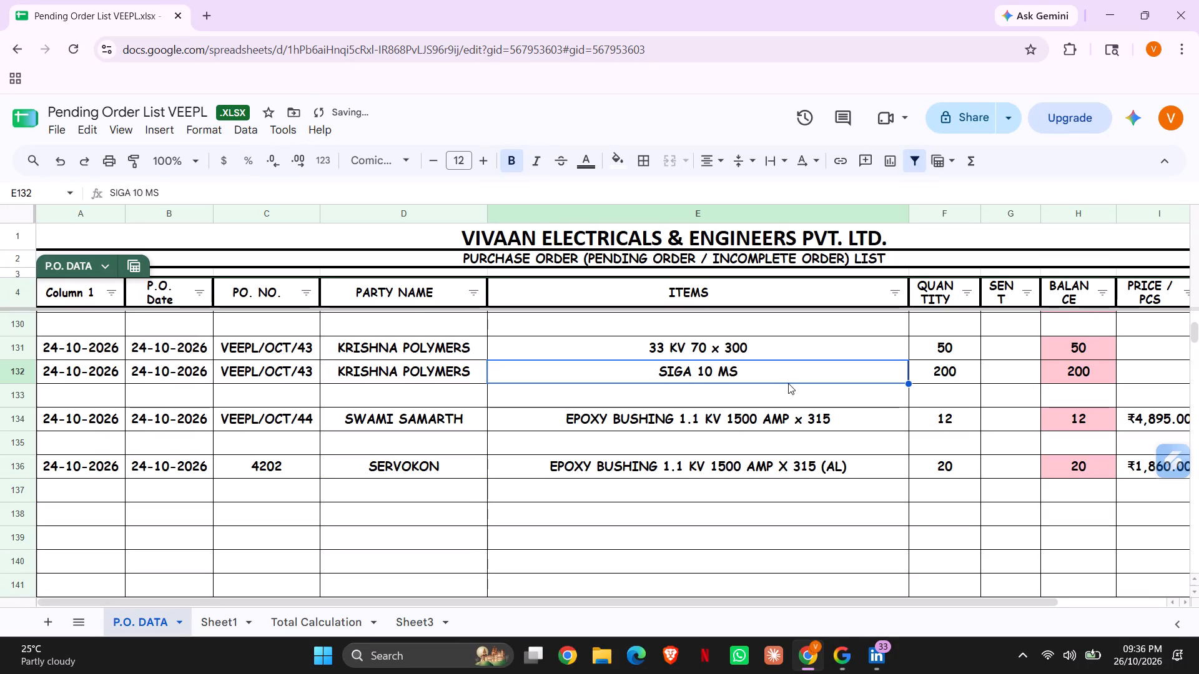
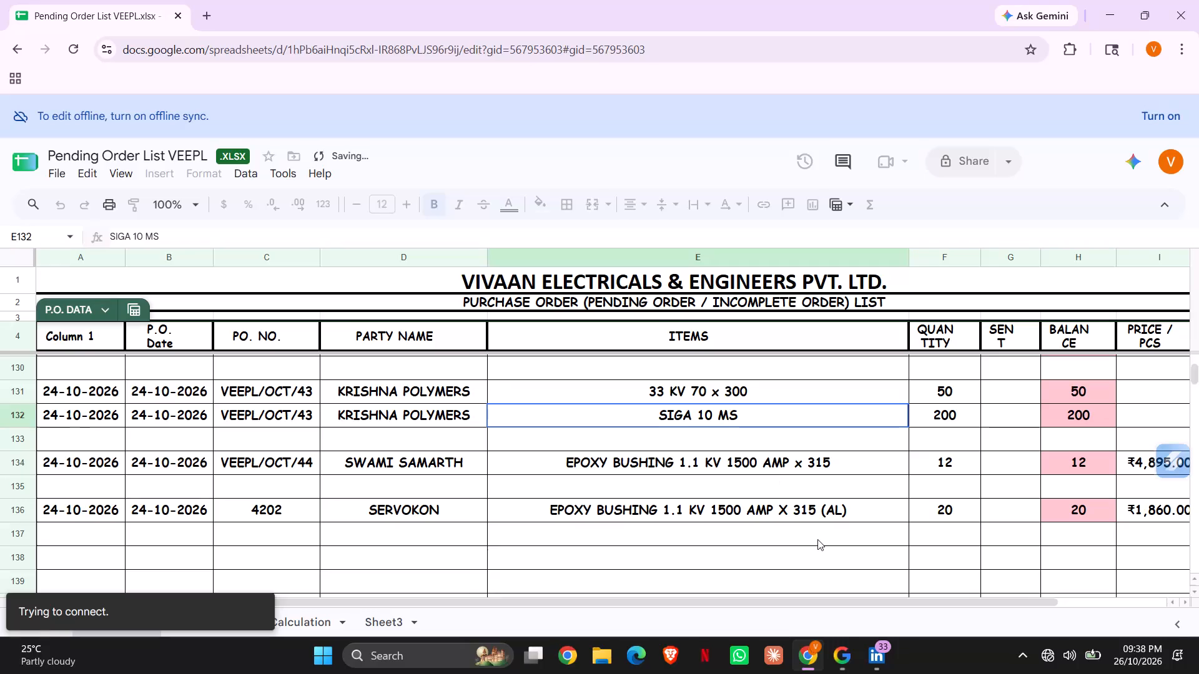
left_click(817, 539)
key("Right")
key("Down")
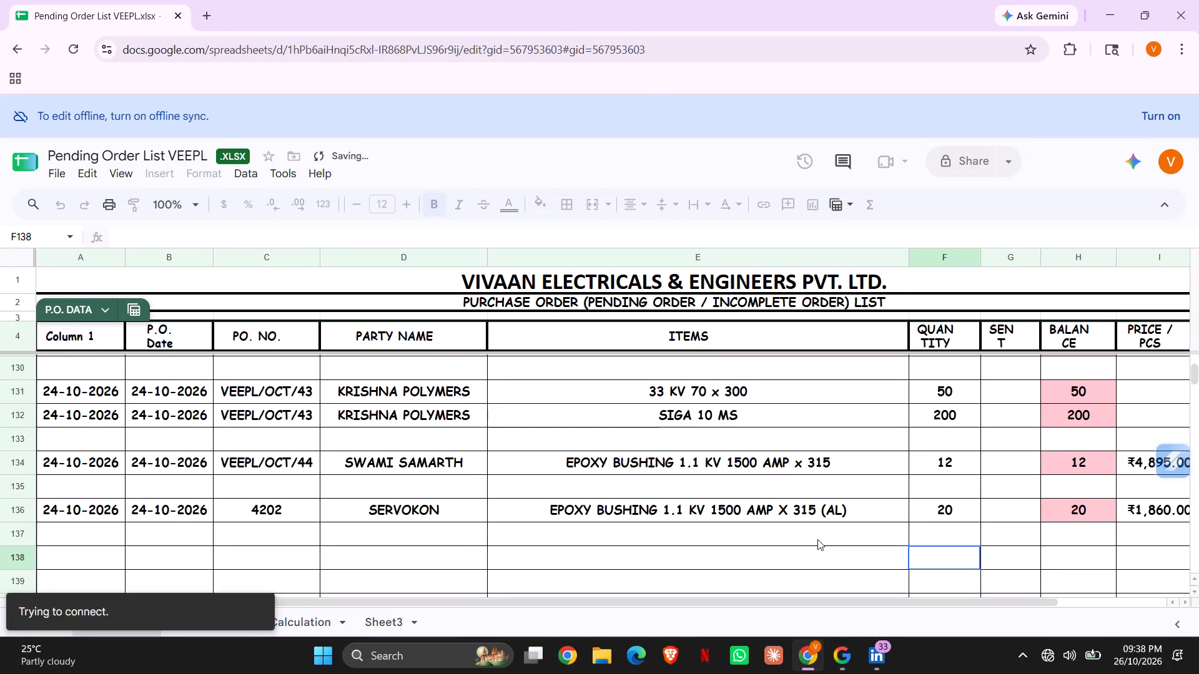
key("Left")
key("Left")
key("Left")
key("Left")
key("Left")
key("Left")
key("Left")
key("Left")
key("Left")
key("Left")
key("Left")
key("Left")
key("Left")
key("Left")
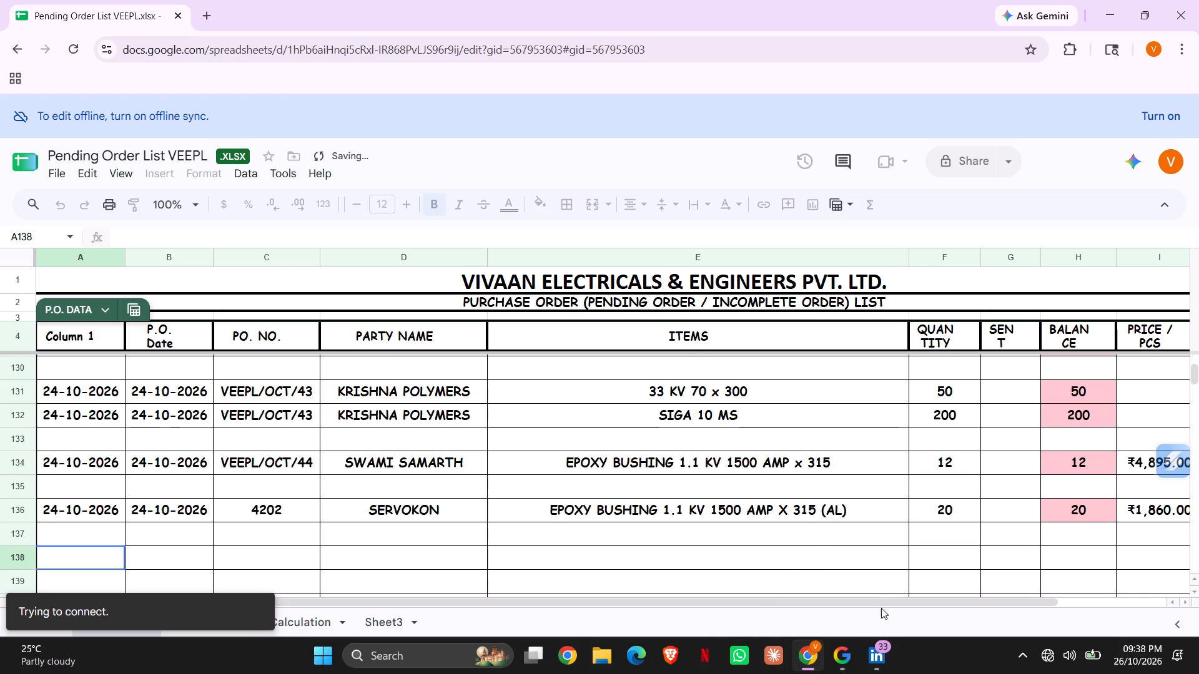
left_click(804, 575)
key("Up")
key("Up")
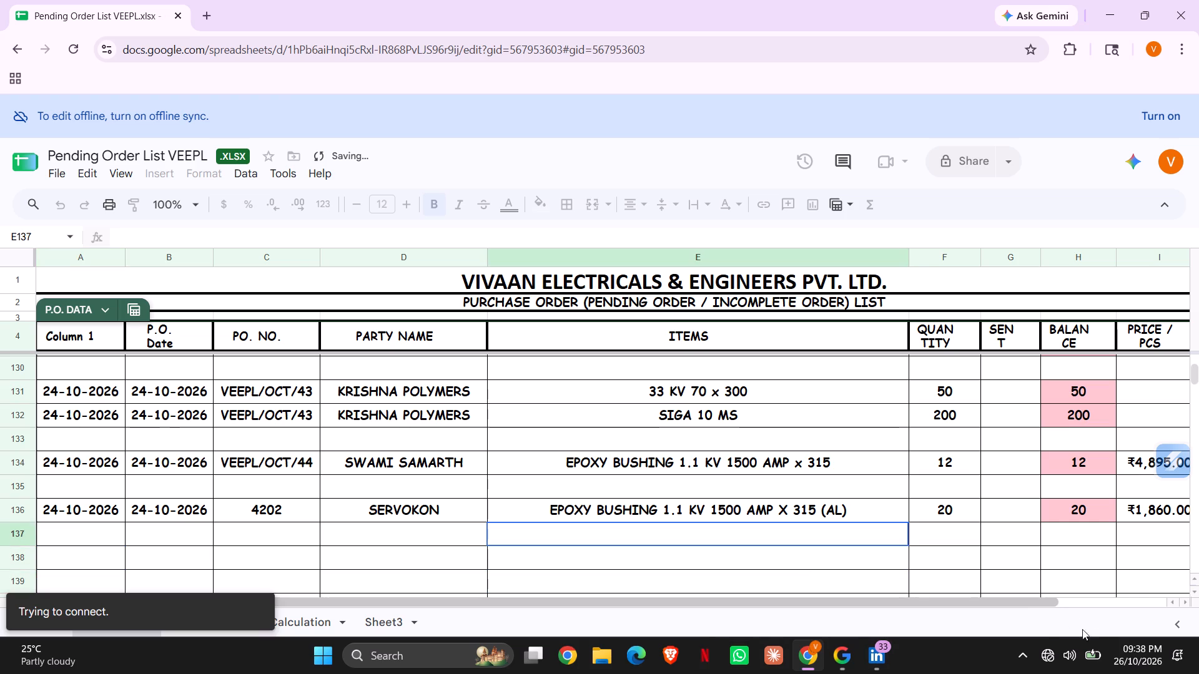
Check the computer's Wi-Fi connection and its available networks, and return to the pending order sheet.
left_click(1038, 651)
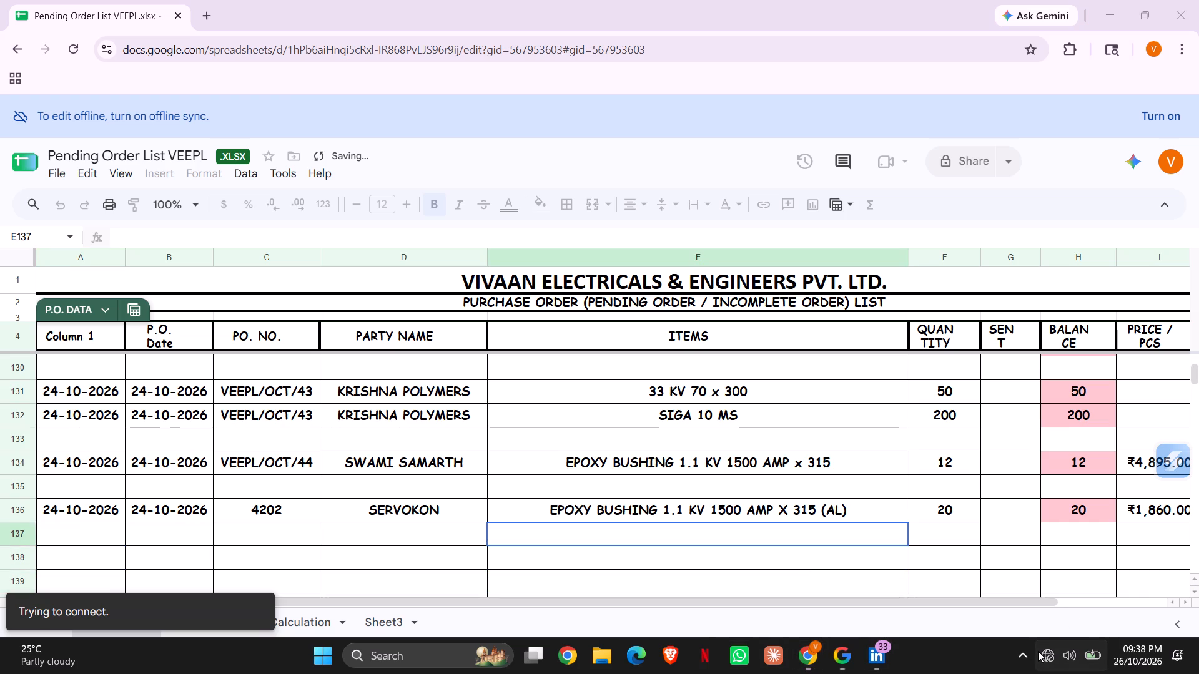
left_click(1042, 657)
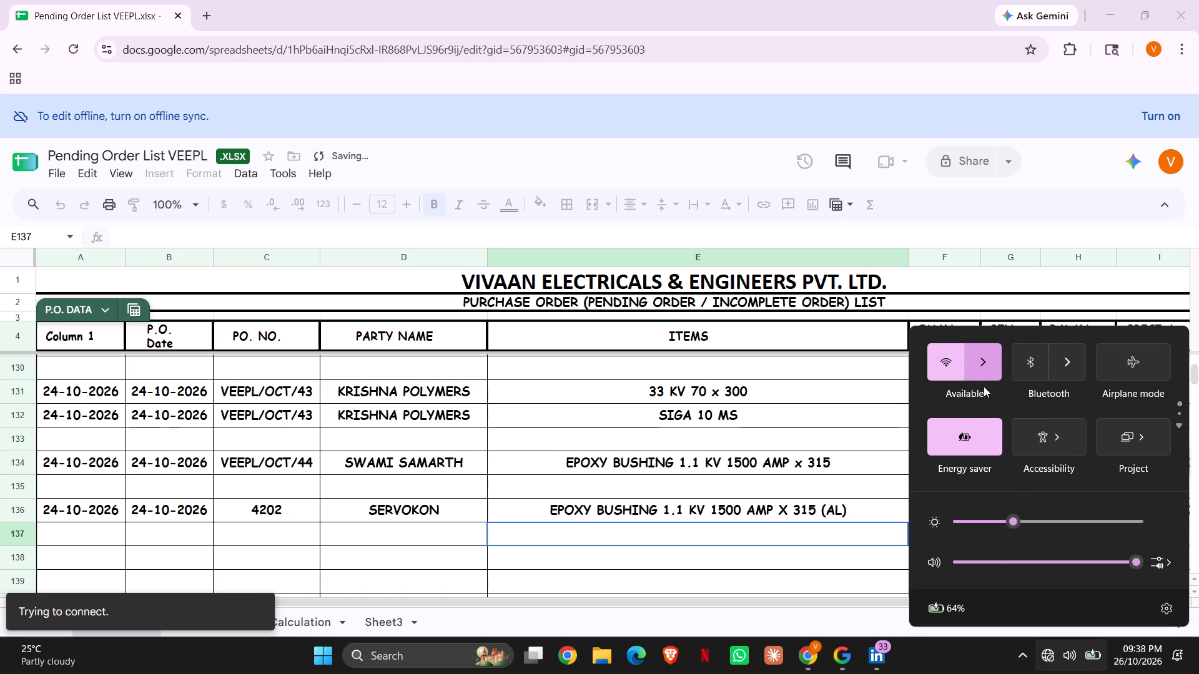
left_click(983, 368)
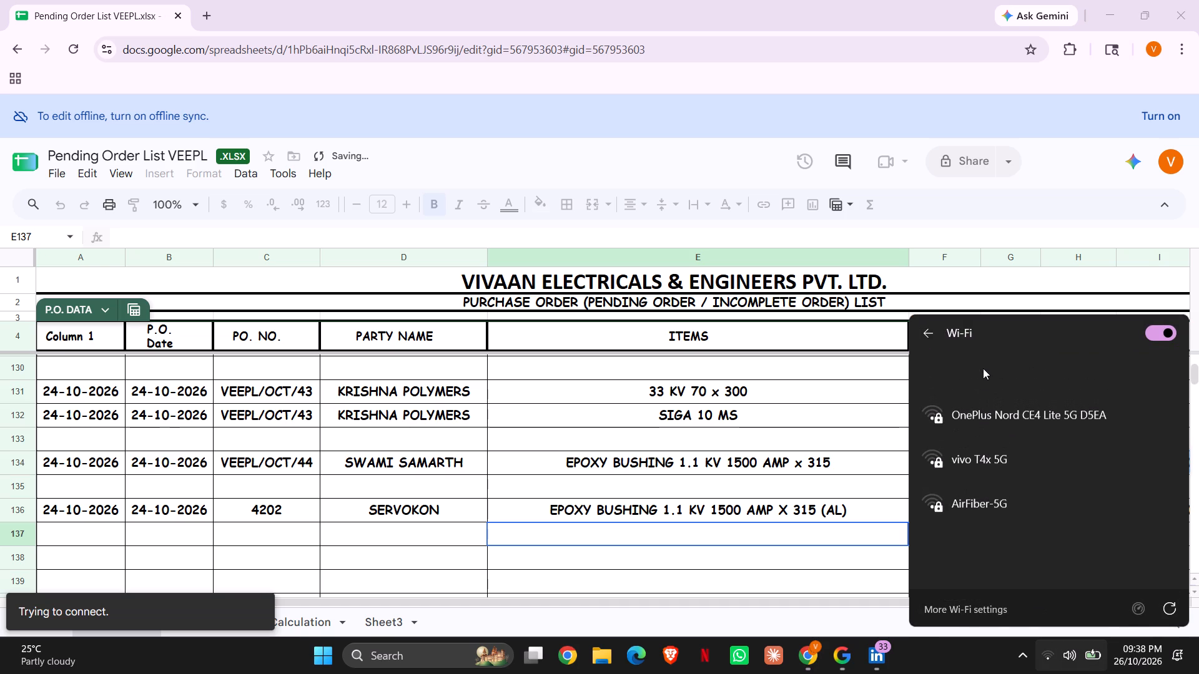
left_click(792, 588)
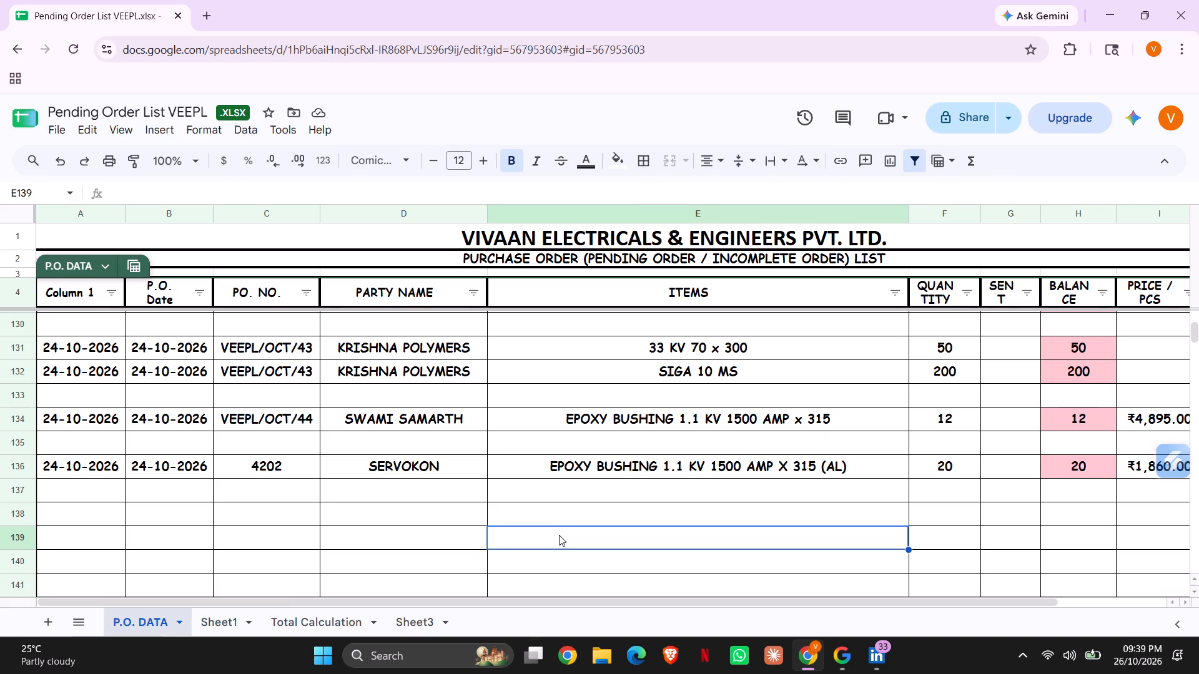
Start a new order line in row 138 below the SERVOKON order with the item name EPOXY BUSHING.
left_click(586, 506)
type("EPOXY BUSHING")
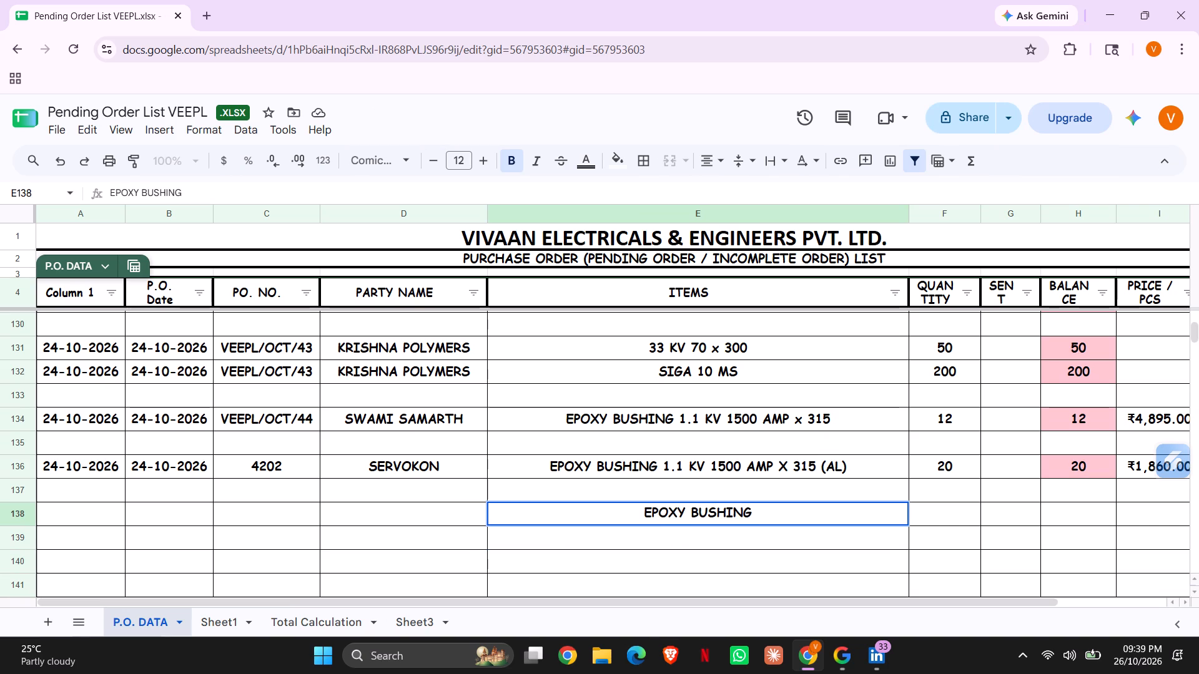
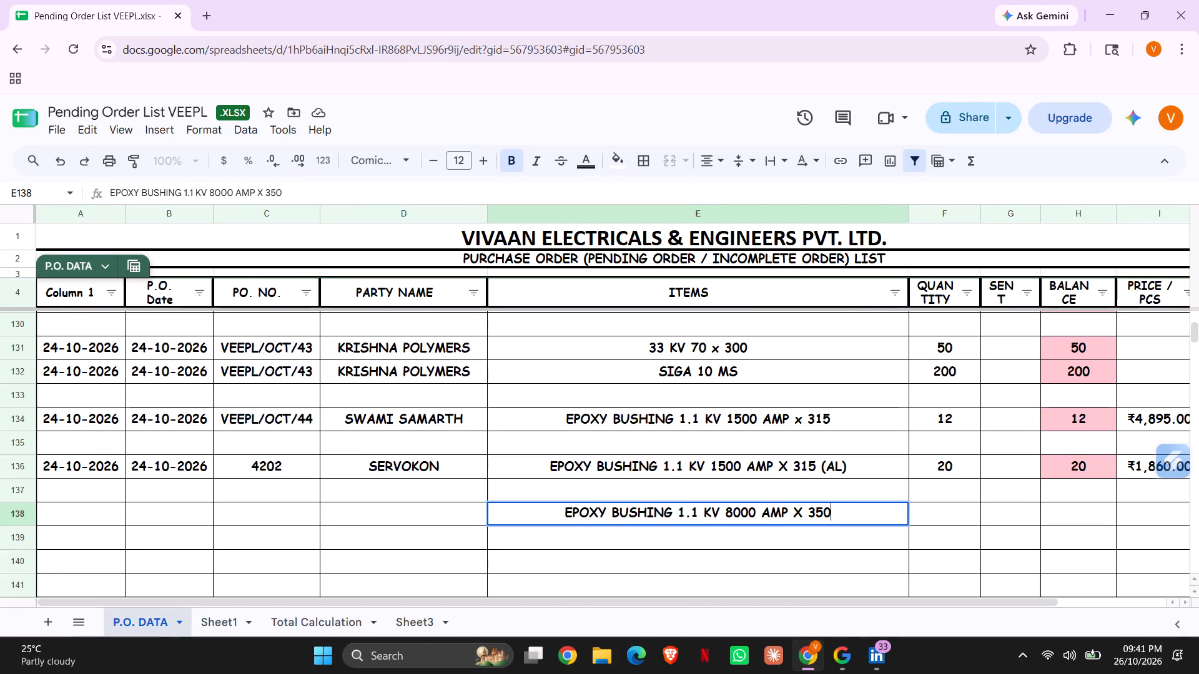
Complete the EPOXY BUSHING 1.1 KV 8000 AMP X 350 item in row 138 with quantity 8 and price 34730 per piece.
key("Return")
key("Up")
key("Right")
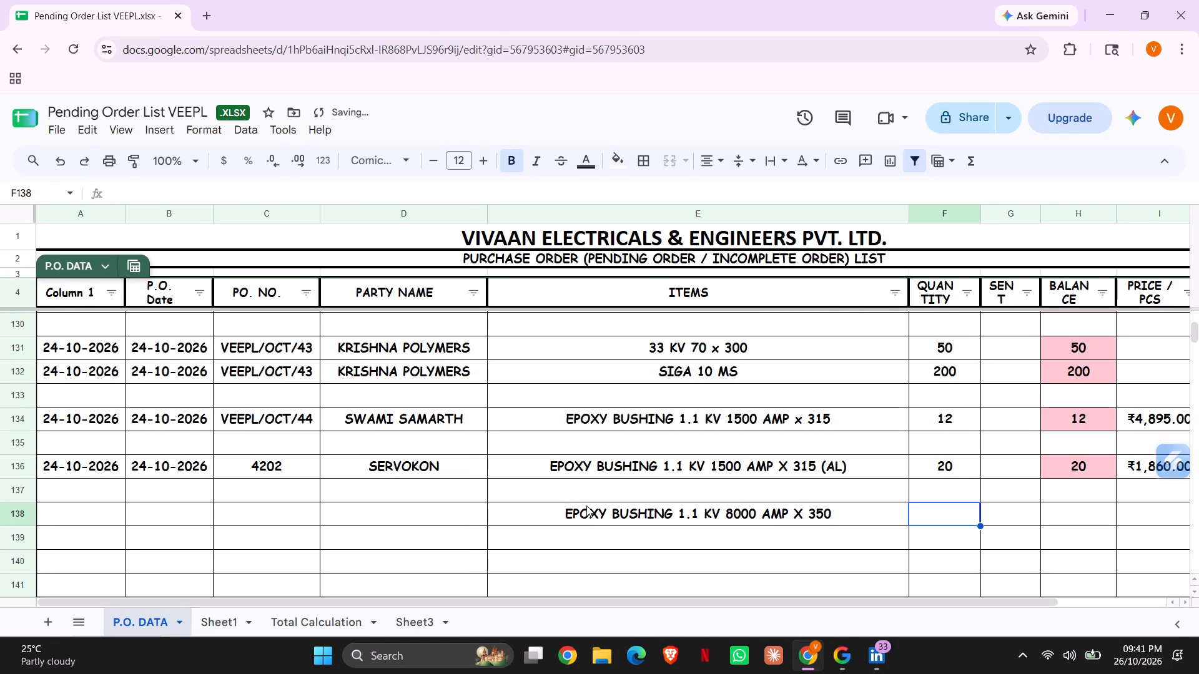
key("8")
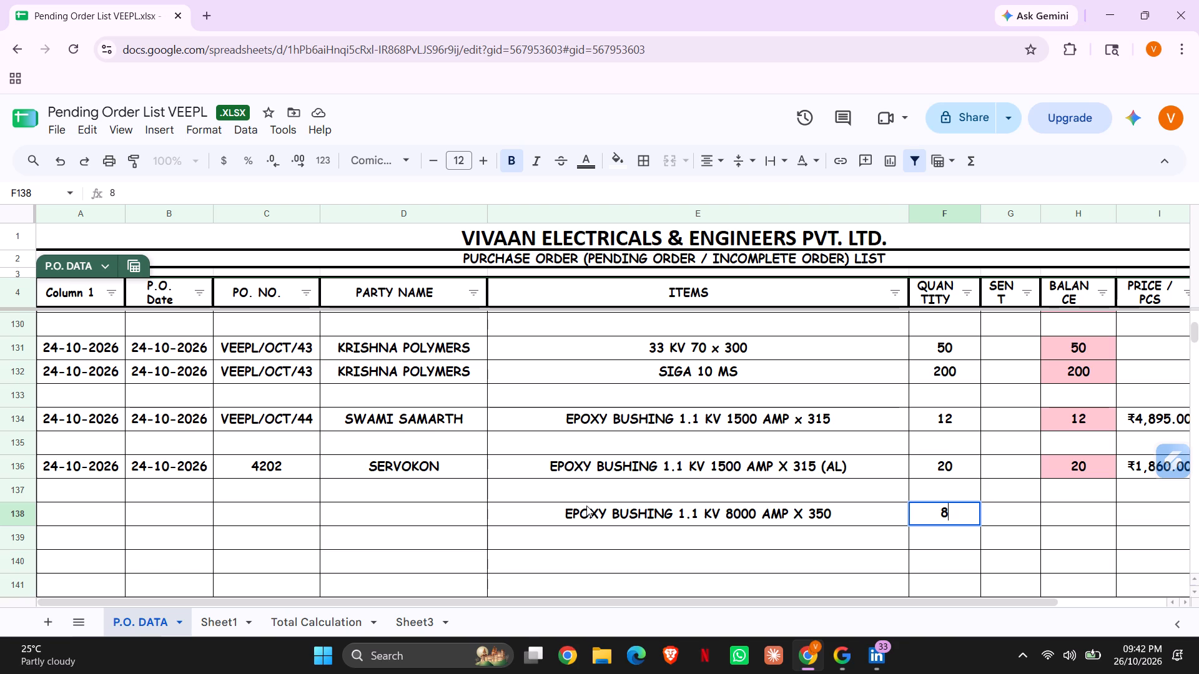
key("Right")
key("Right")
key("Right")
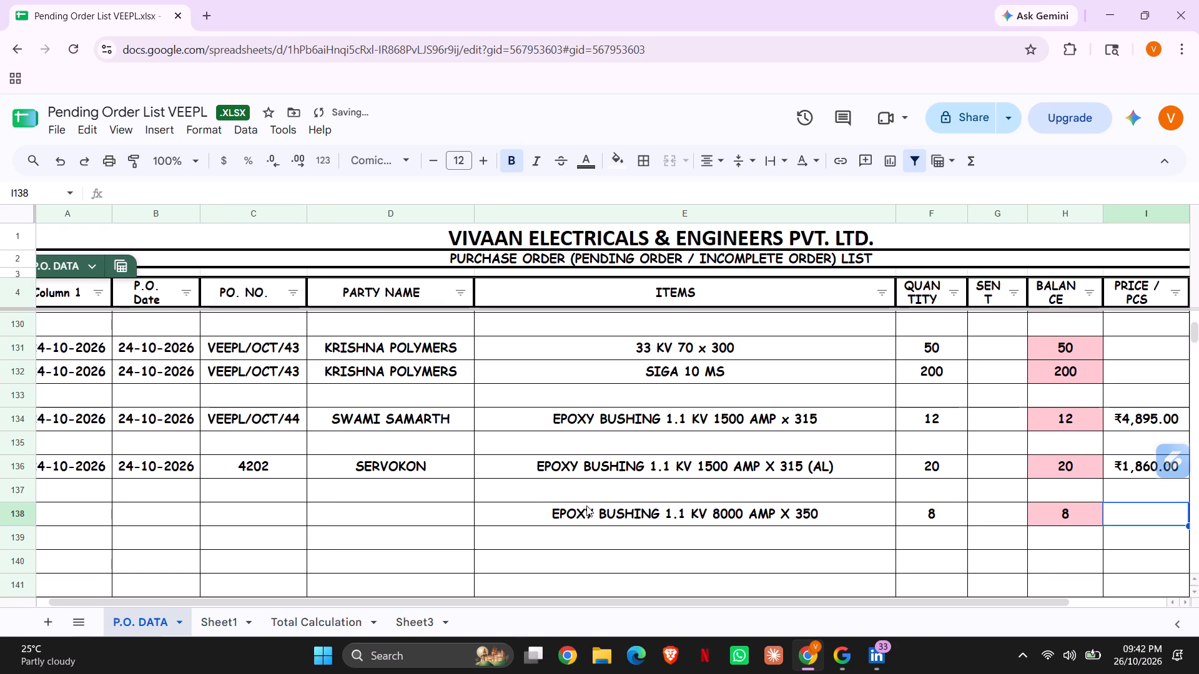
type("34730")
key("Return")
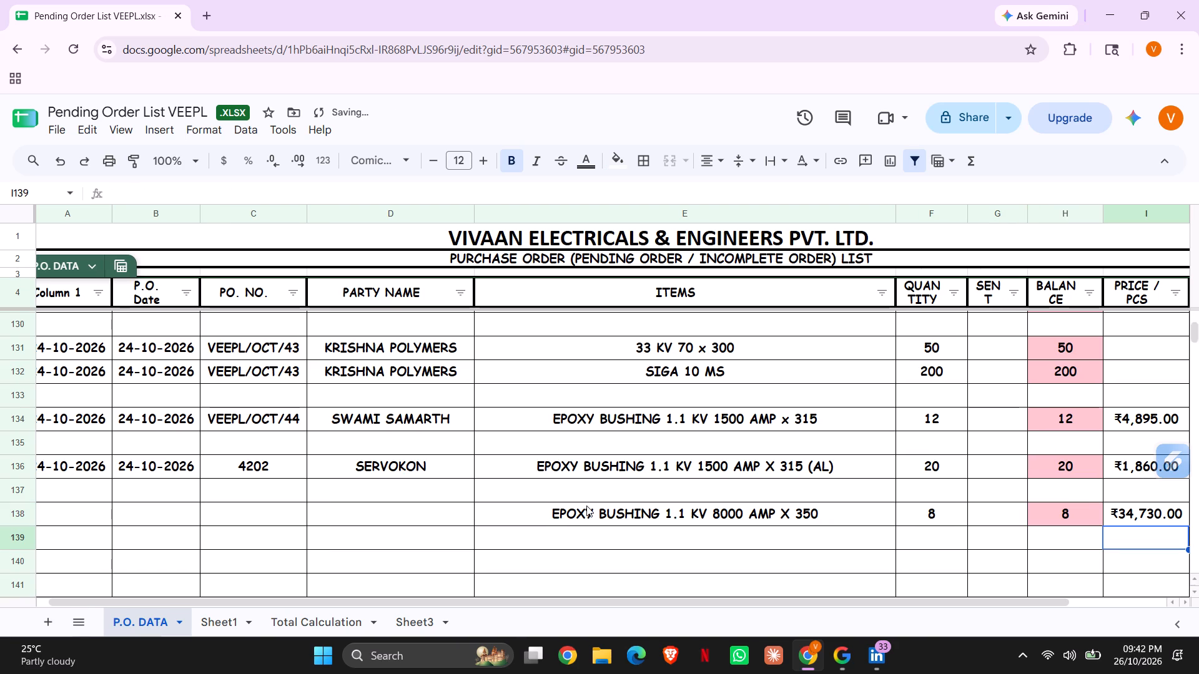
Enter D'RONAROHITRA as the party name for the new order in row 138.
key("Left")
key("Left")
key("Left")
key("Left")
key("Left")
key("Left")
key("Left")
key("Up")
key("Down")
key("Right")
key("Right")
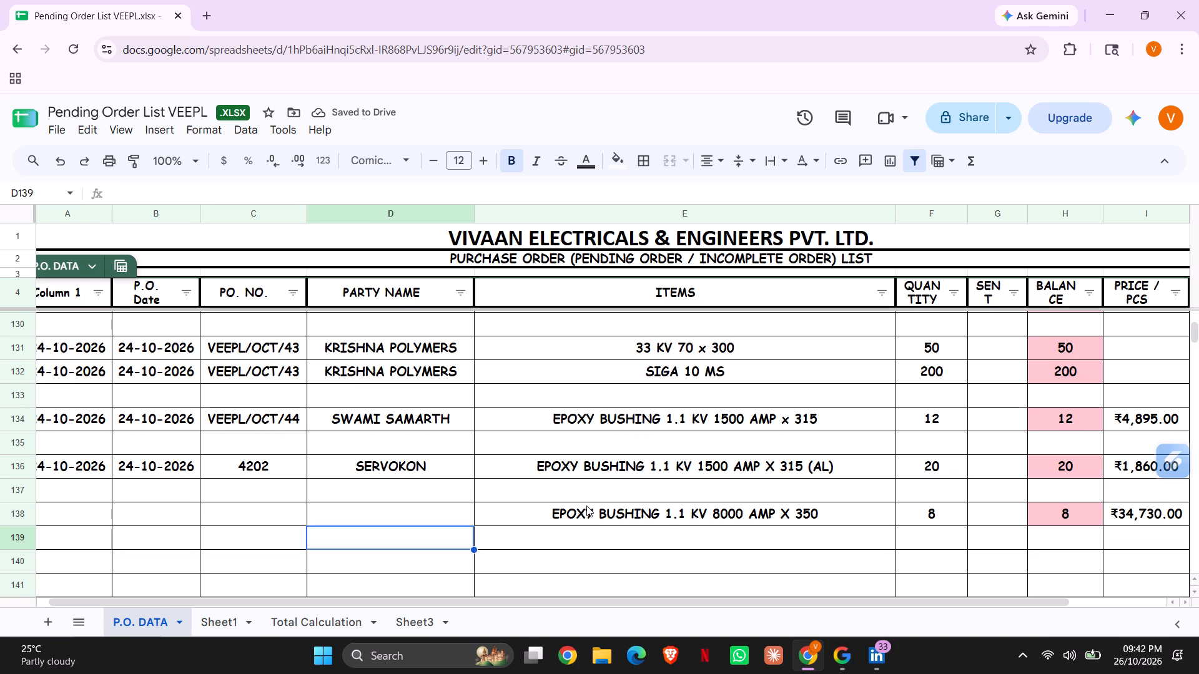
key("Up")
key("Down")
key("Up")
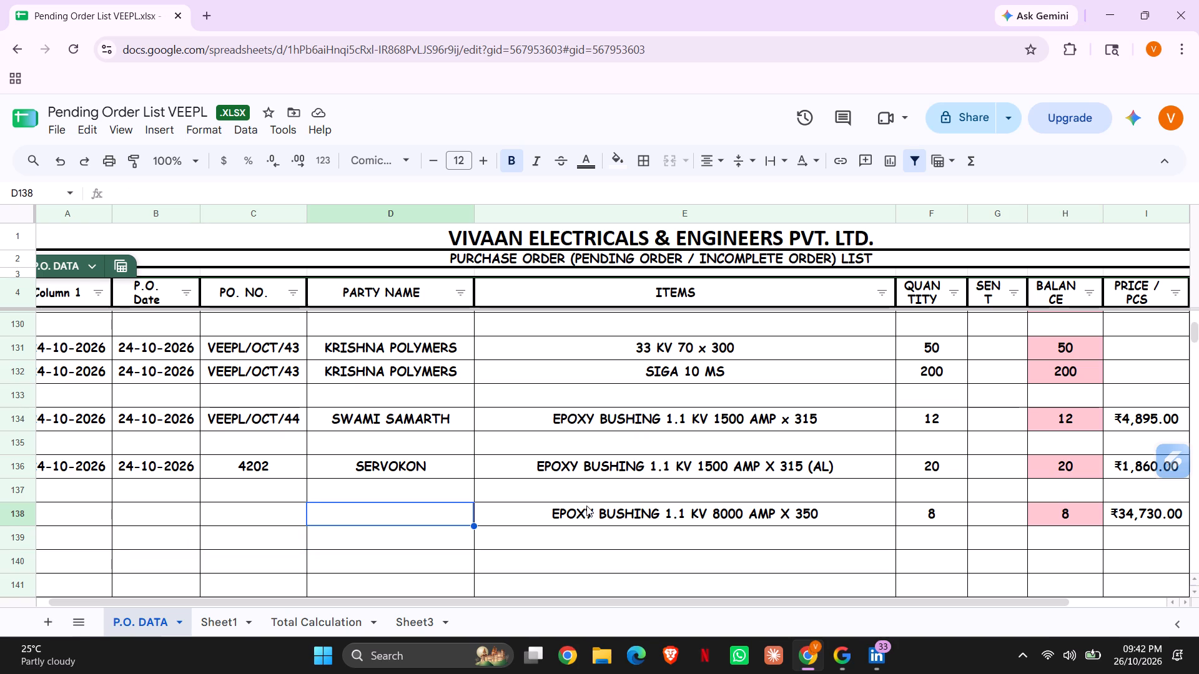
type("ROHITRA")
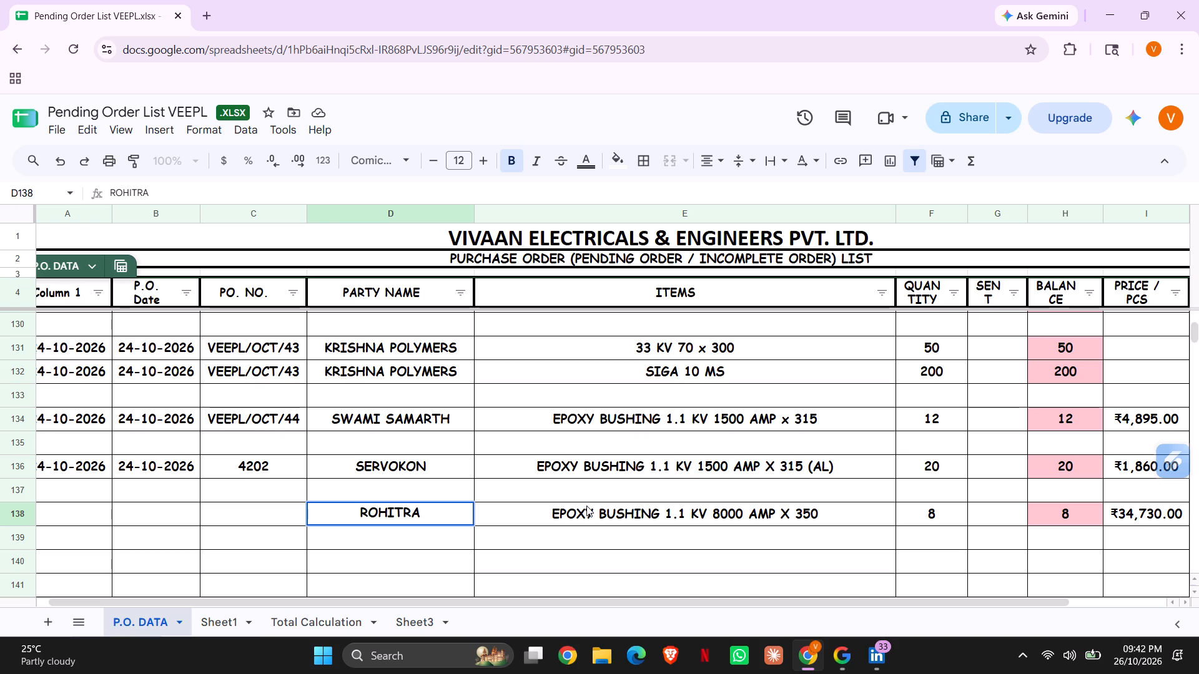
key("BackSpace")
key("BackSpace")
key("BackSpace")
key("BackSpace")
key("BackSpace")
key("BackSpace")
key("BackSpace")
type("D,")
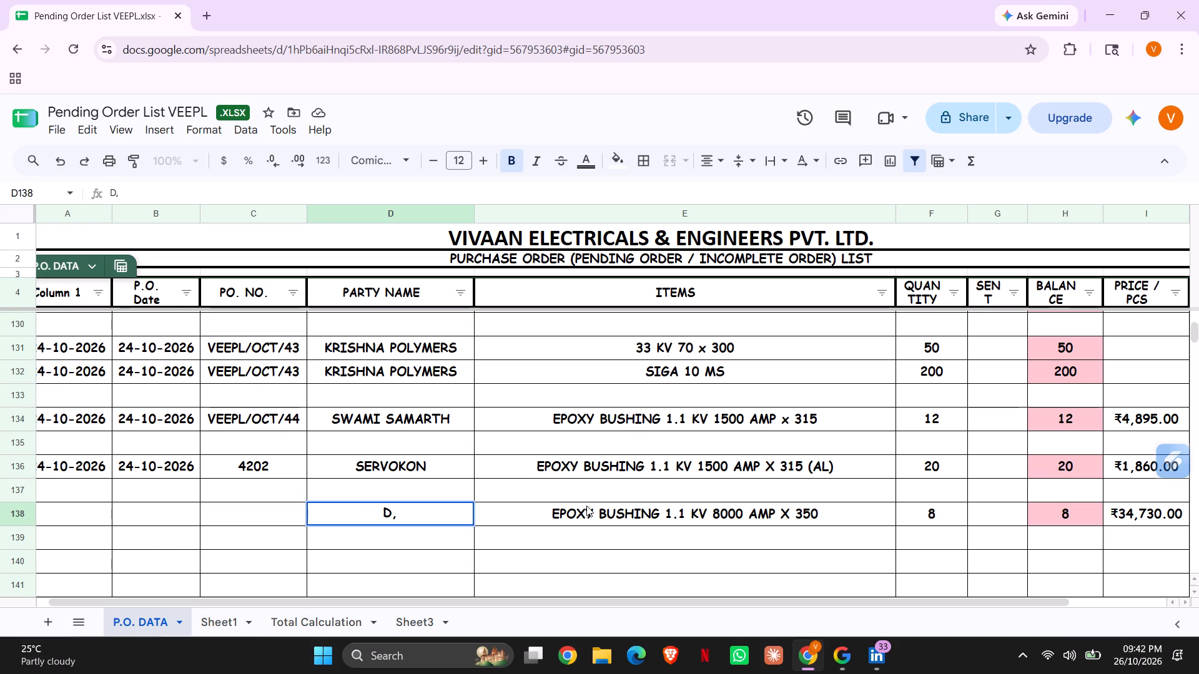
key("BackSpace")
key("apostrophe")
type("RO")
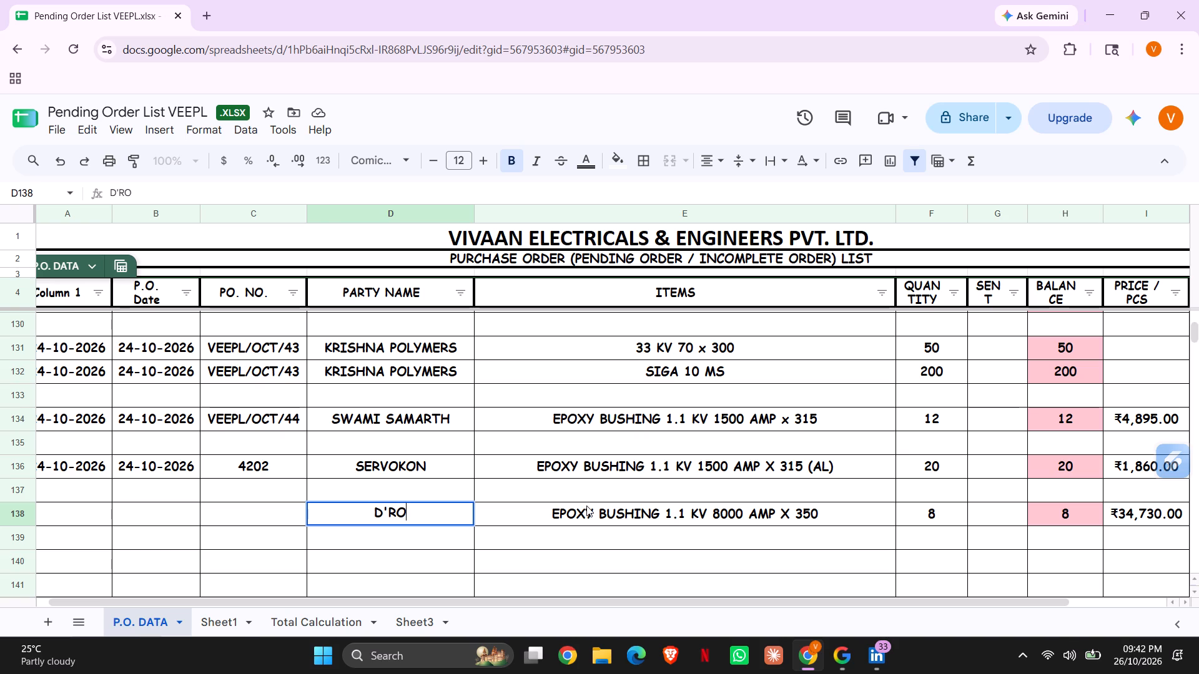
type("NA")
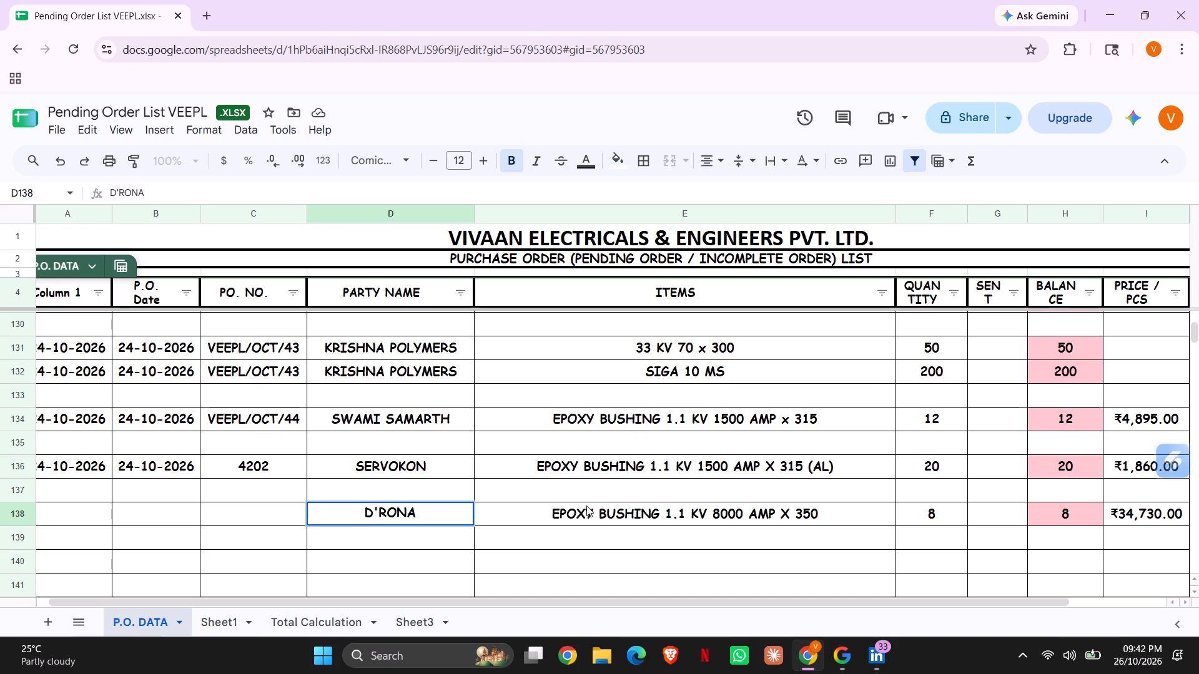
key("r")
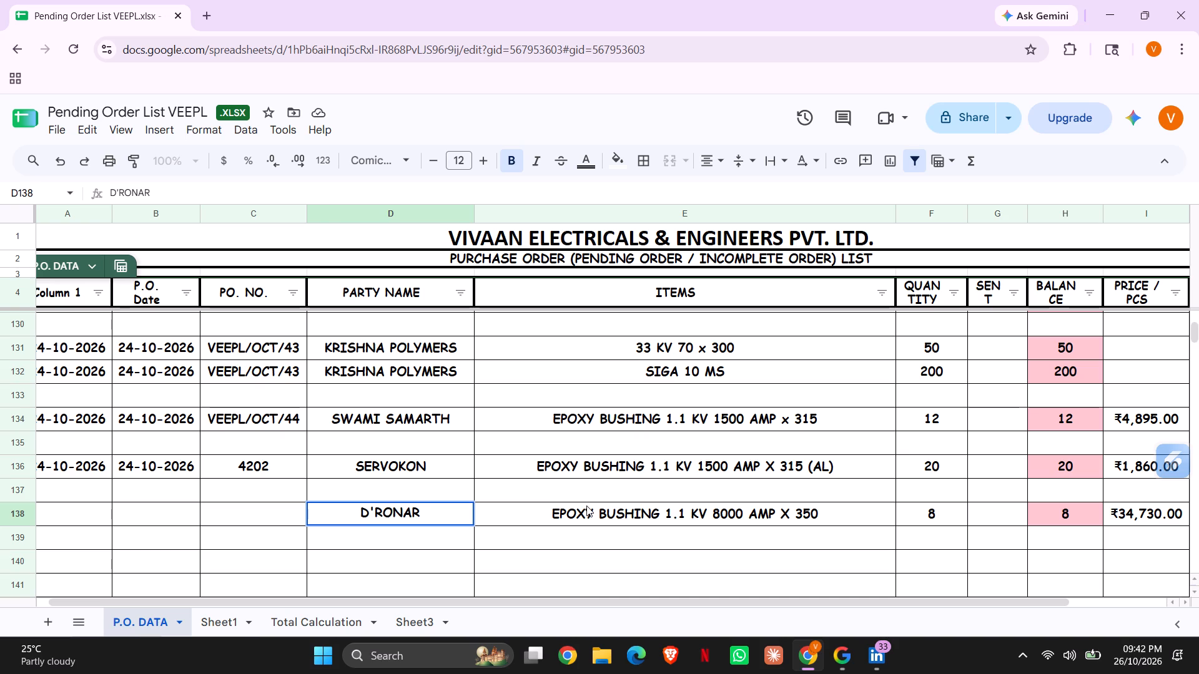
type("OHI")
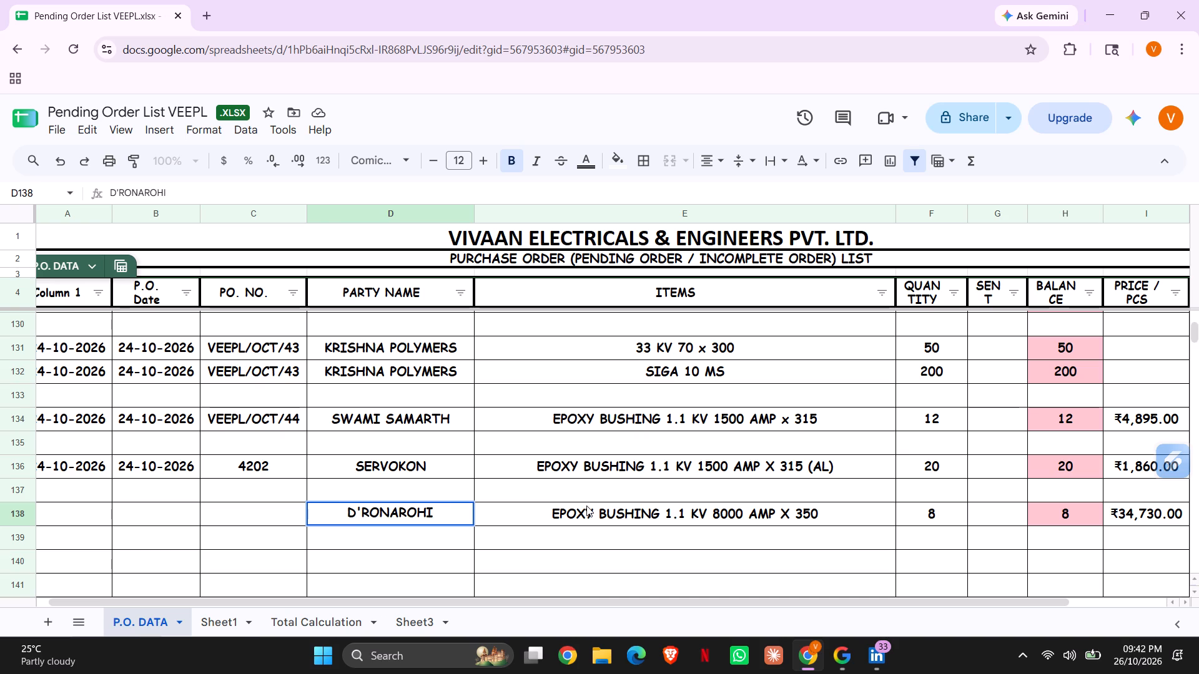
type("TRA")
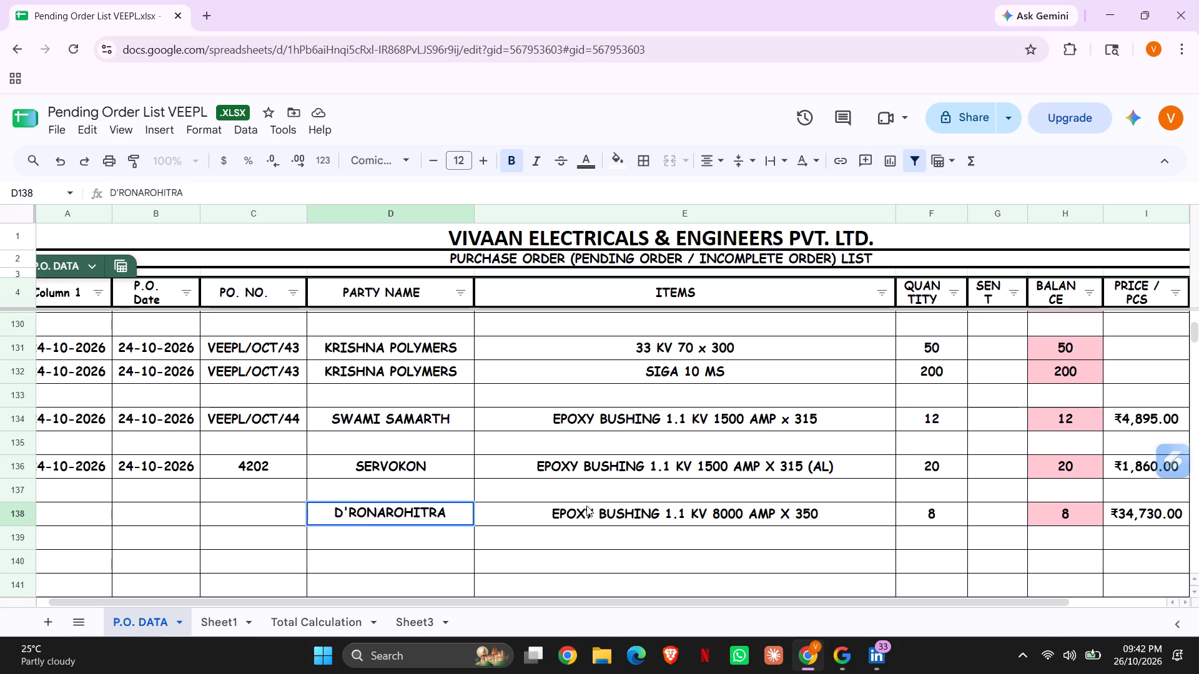
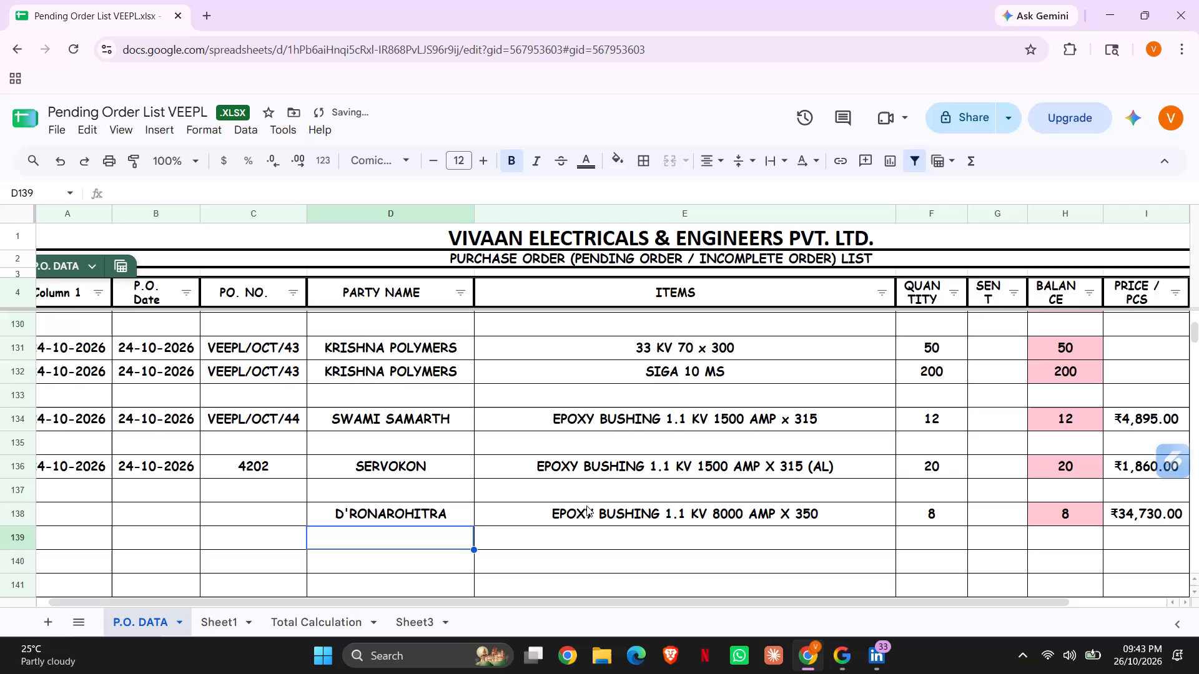
key("Left")
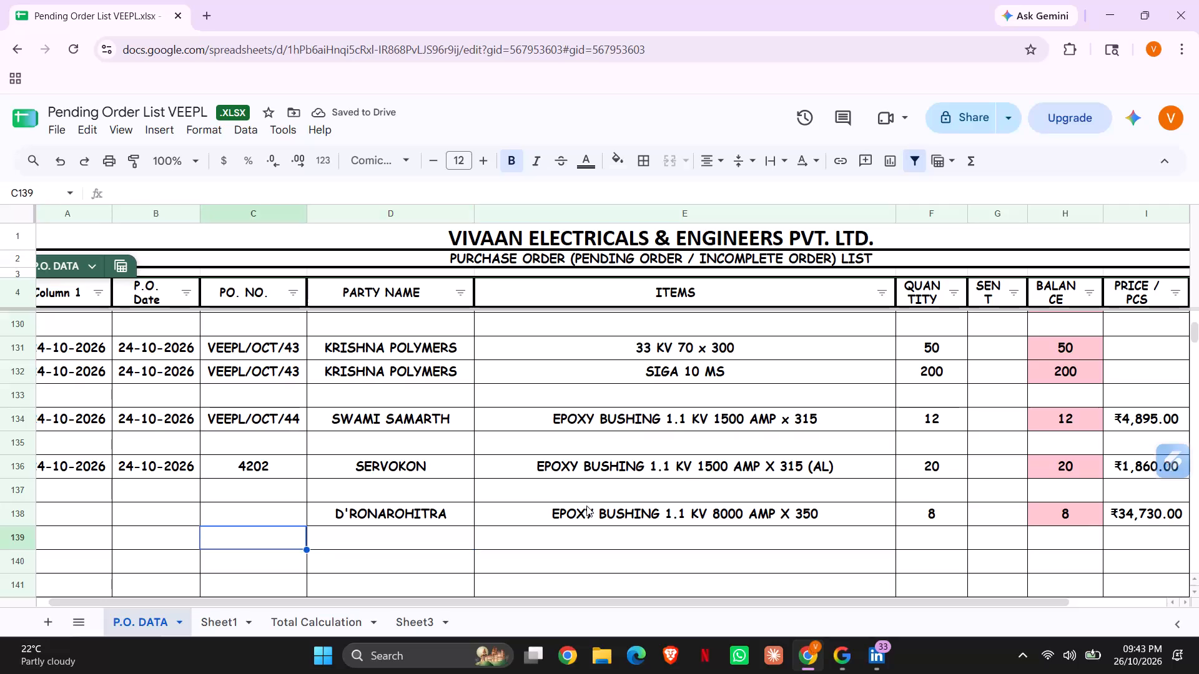
key("Up")
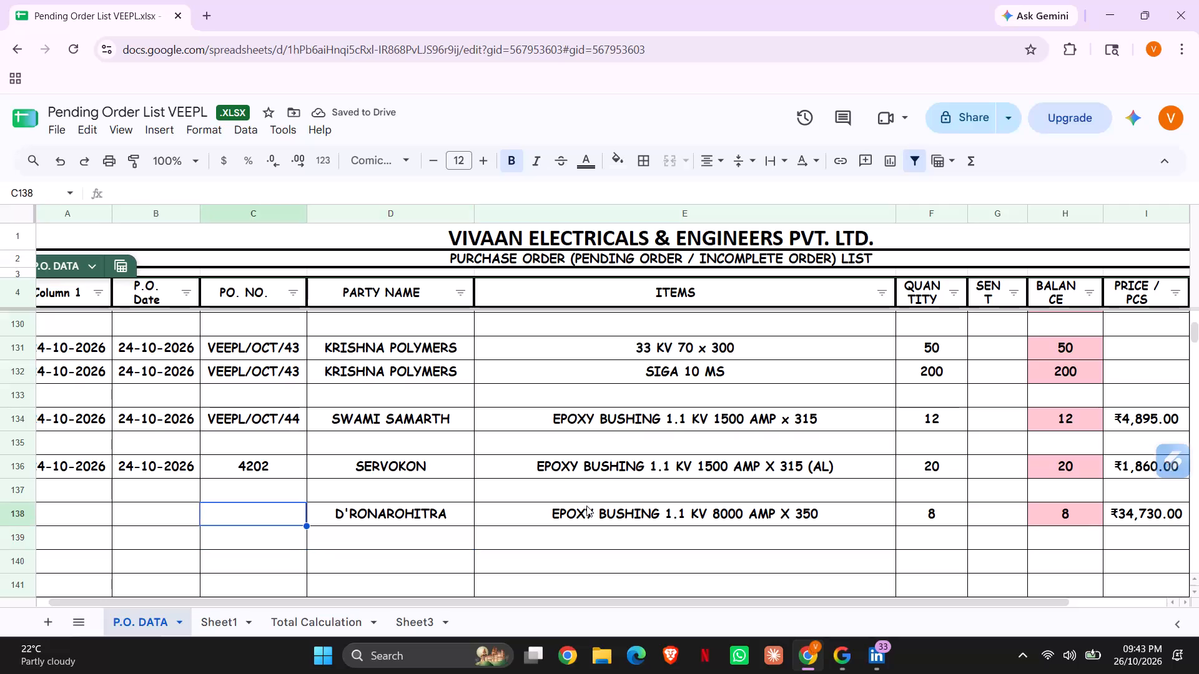
type("52")
key("Return")
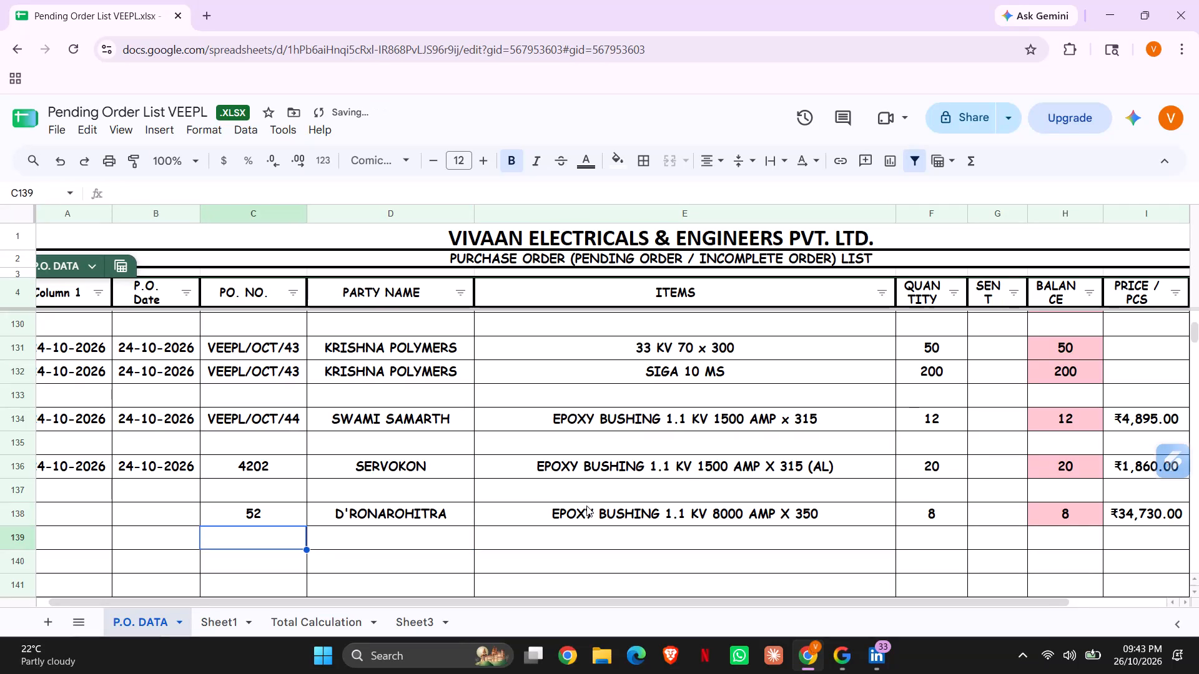
Copy the P.O. date from the SERVOKON order into row 138 and change it to 26-10-2026.
key("Up")
key("Left")
key("Left")
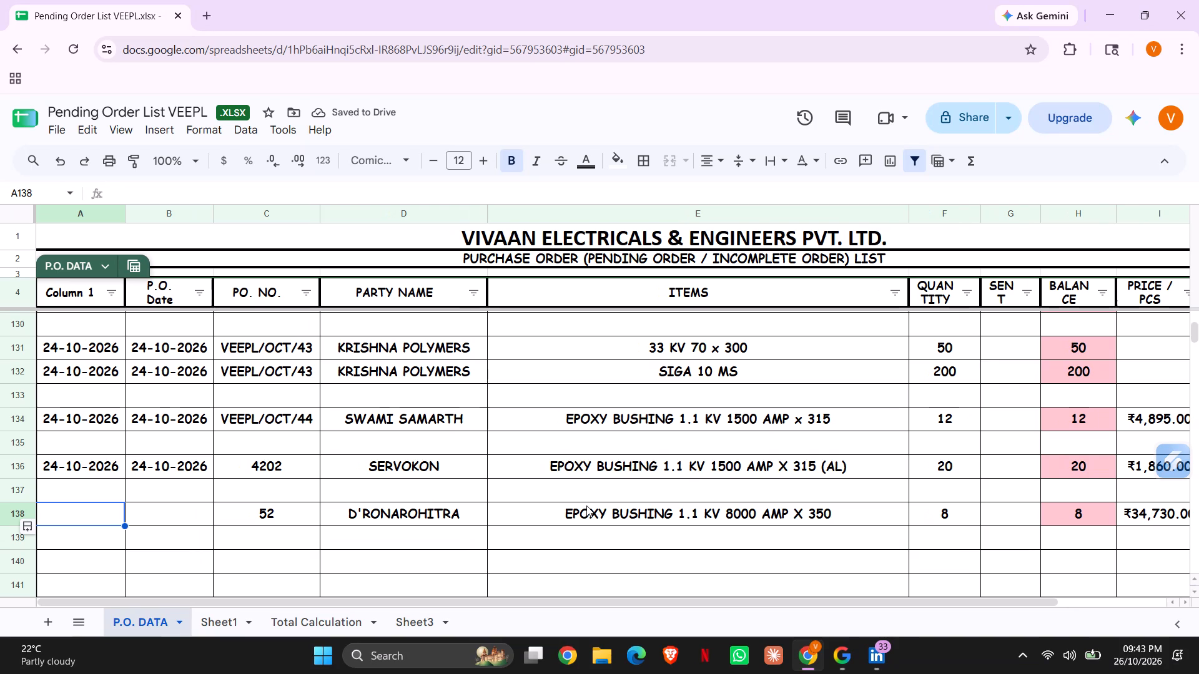
key("Right")
key("Up")
key("Up")
key("ctrl+c")
key("Down")
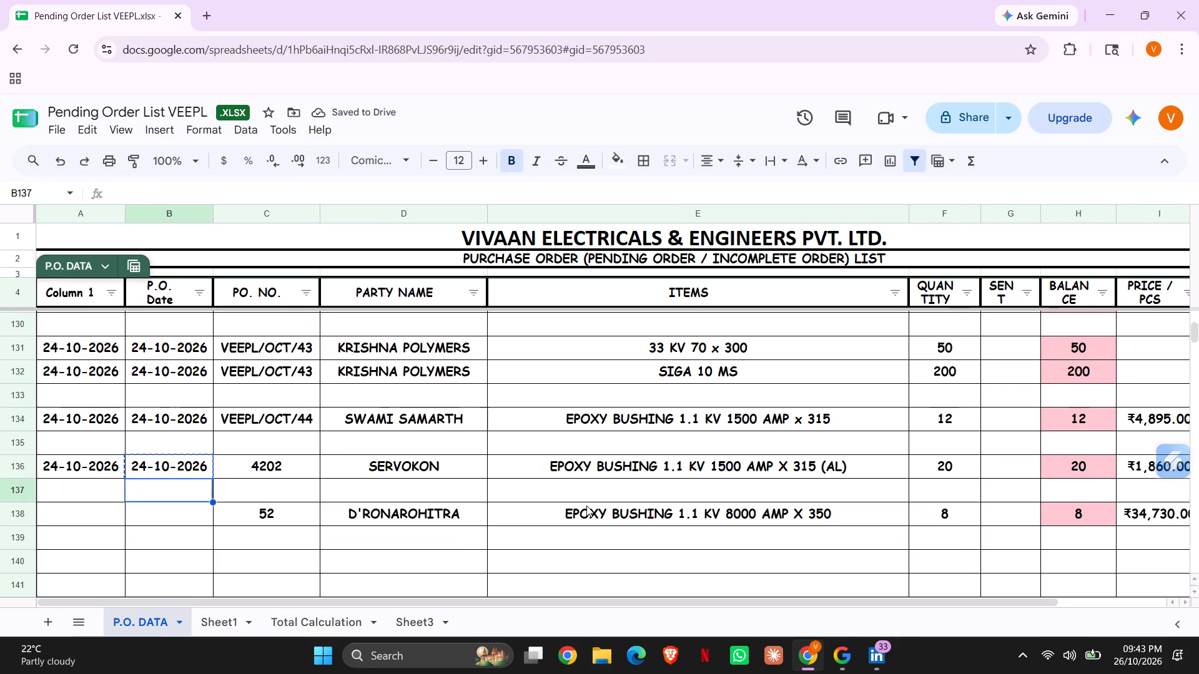
key("Down")
key("ctrl+v")
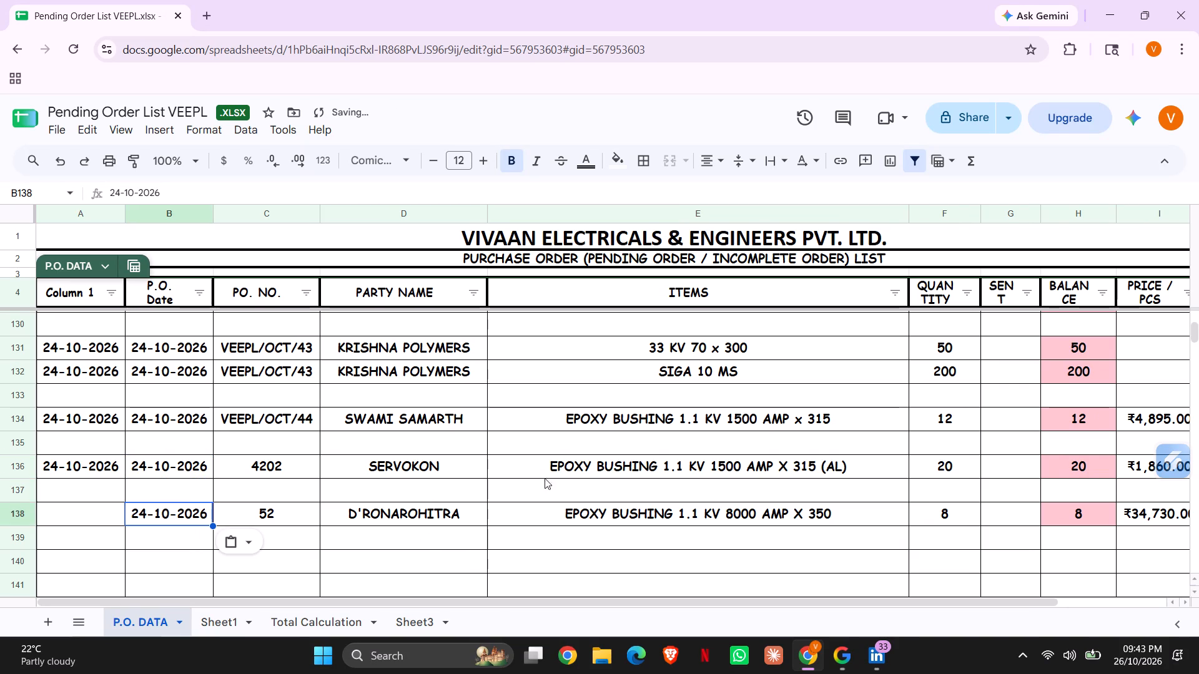
double_click(139, 510)
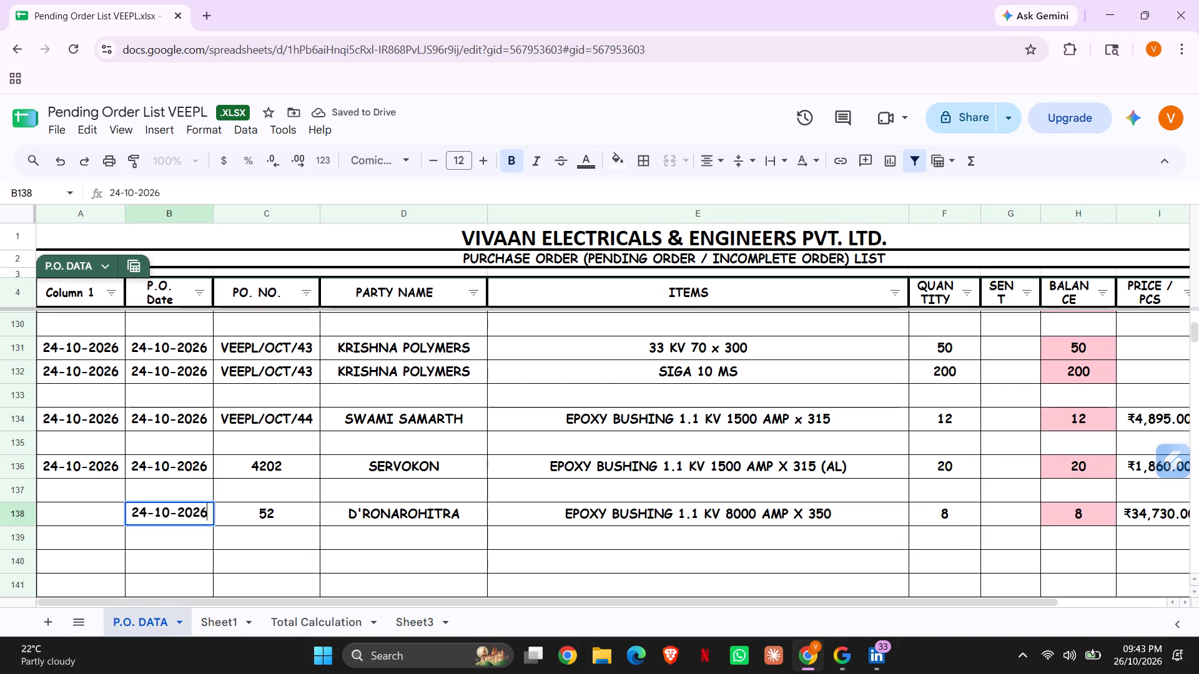
left_click(146, 513)
key("backslash")
key("BackSpace")
key("6")
key("BackSpace")
key("BackSpace")
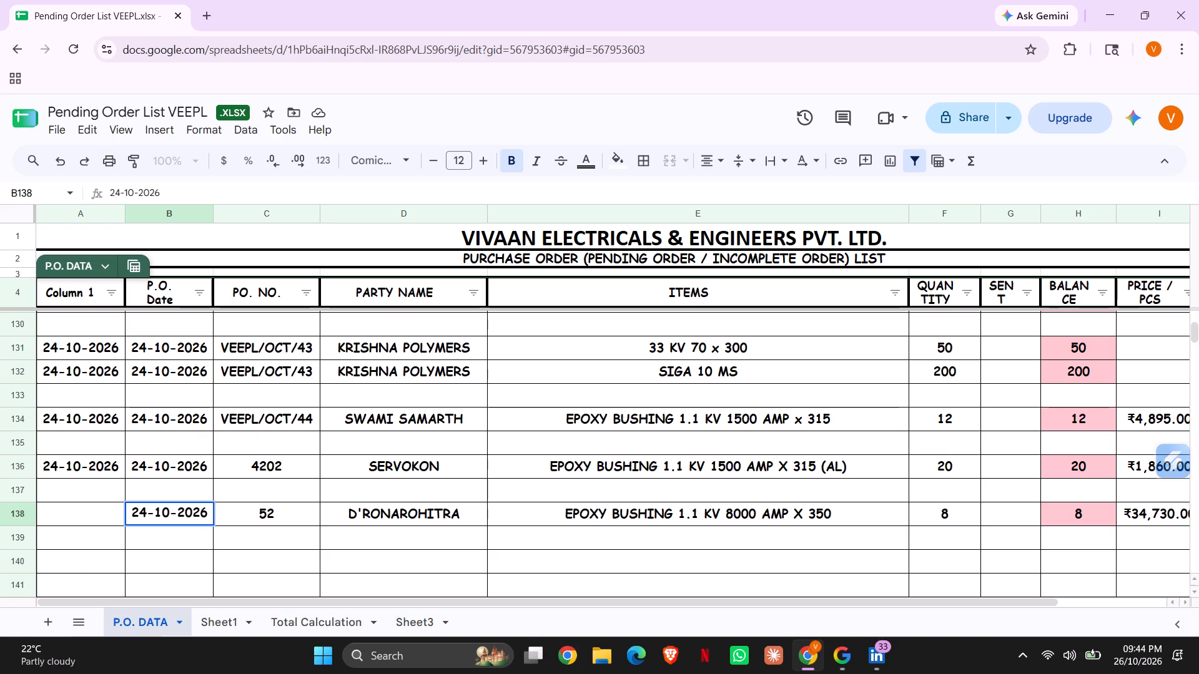
key("6")
key("Return")
key("Up")
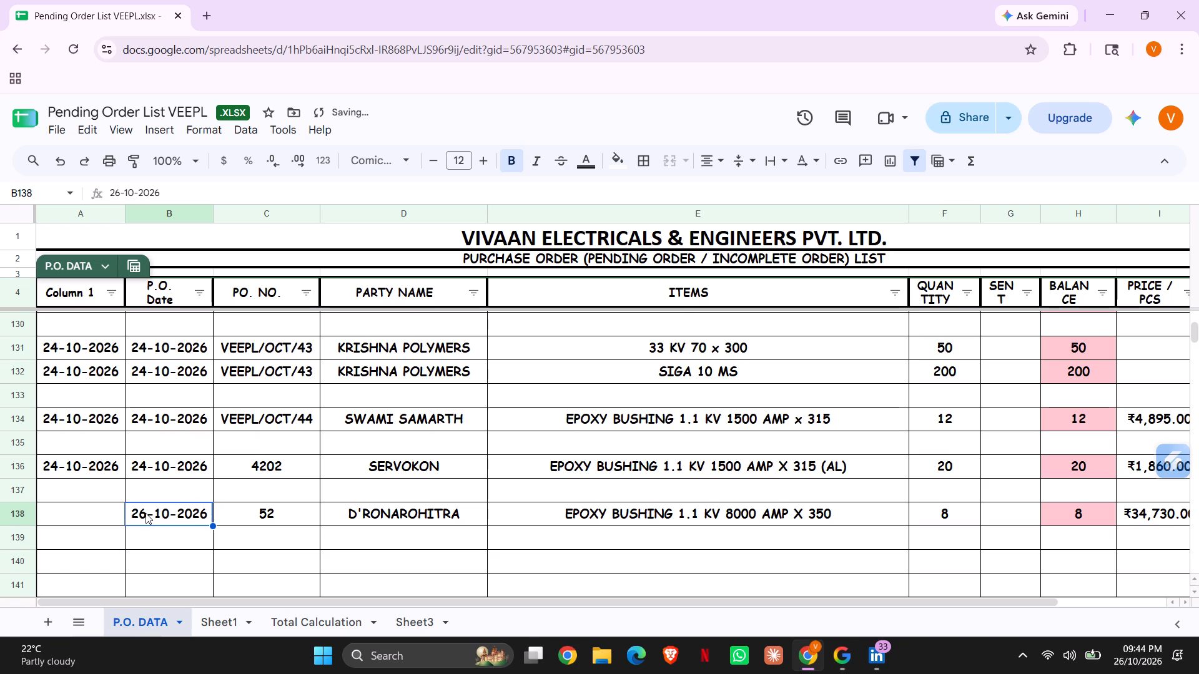
Copy row 138's P.O. date, 26-10-2026, into Column 1 of the same row and save the sheet.
key("ctrl+c")
key("Left")
key("ctrl+v")
key("Right")
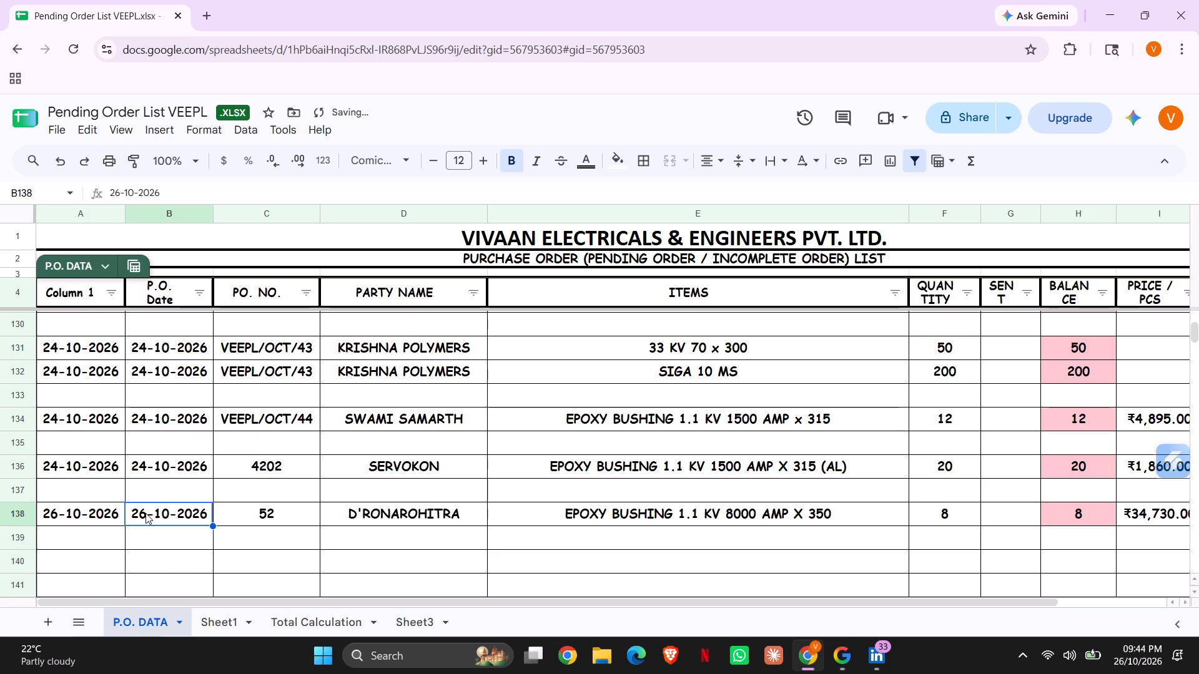
key("Down")
key("ctrl+s")
key("Right")
key("Right")
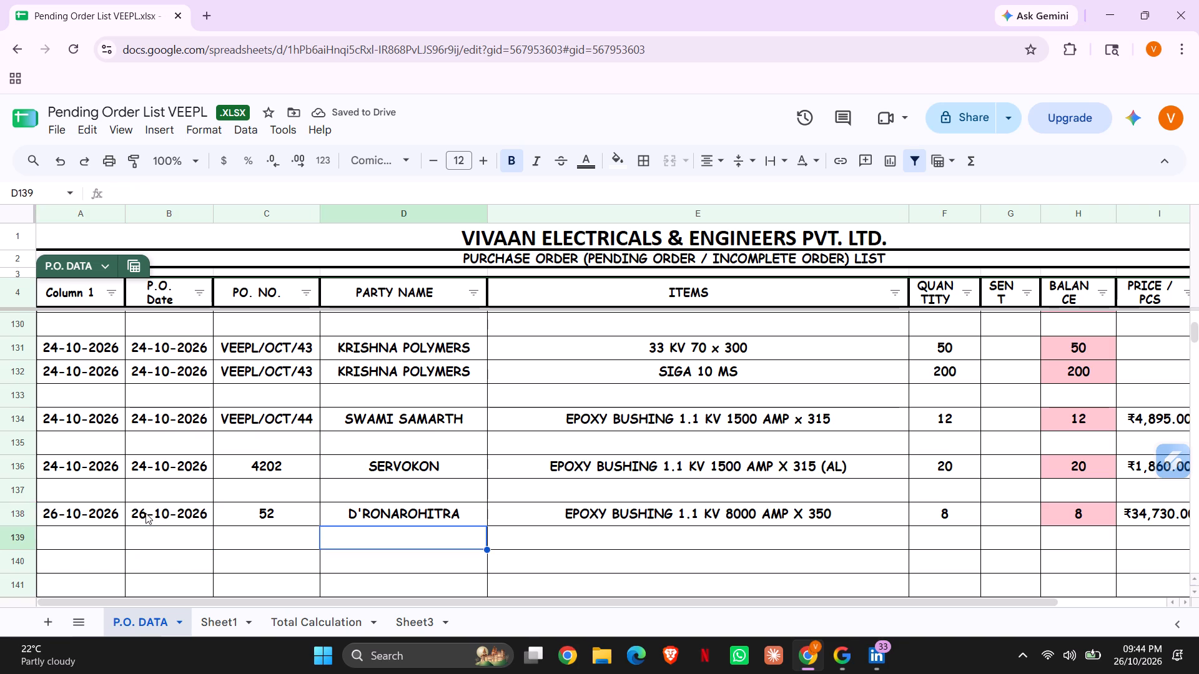
key("ctrl+s")
key("Right")
key("Right")
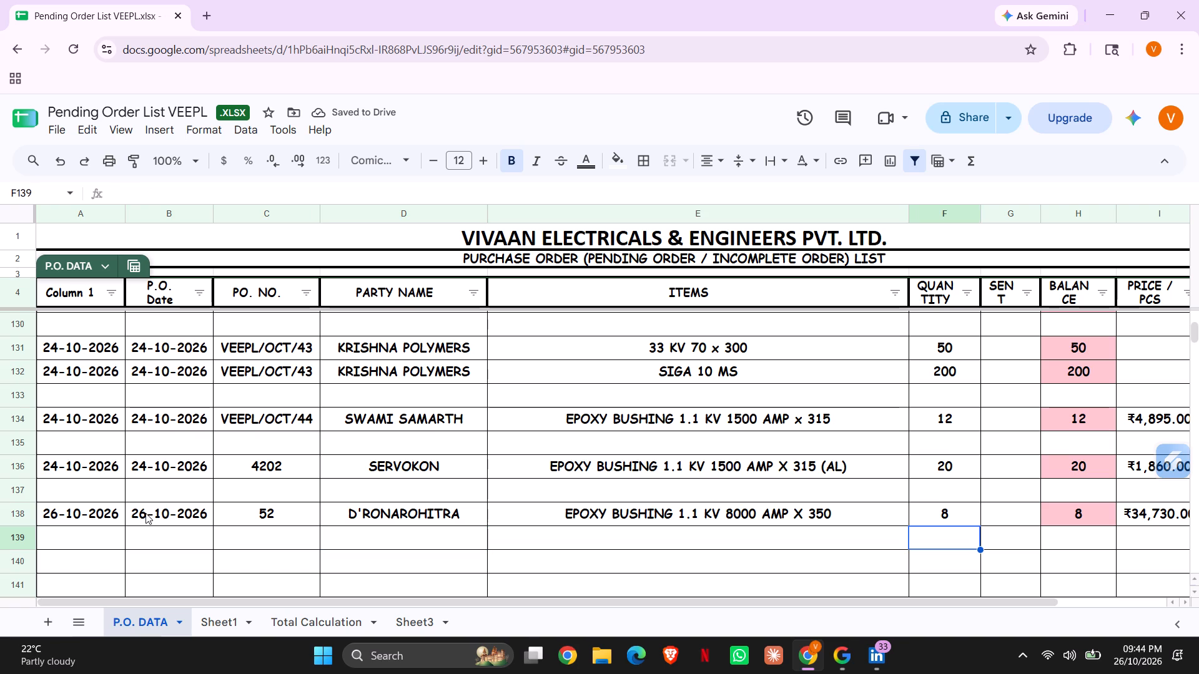
key("ctrl+s")
Look through the pending items from the top of the P.O. DATA list down to the AK TRANSFORMERS orders.
left_click(791, 401)
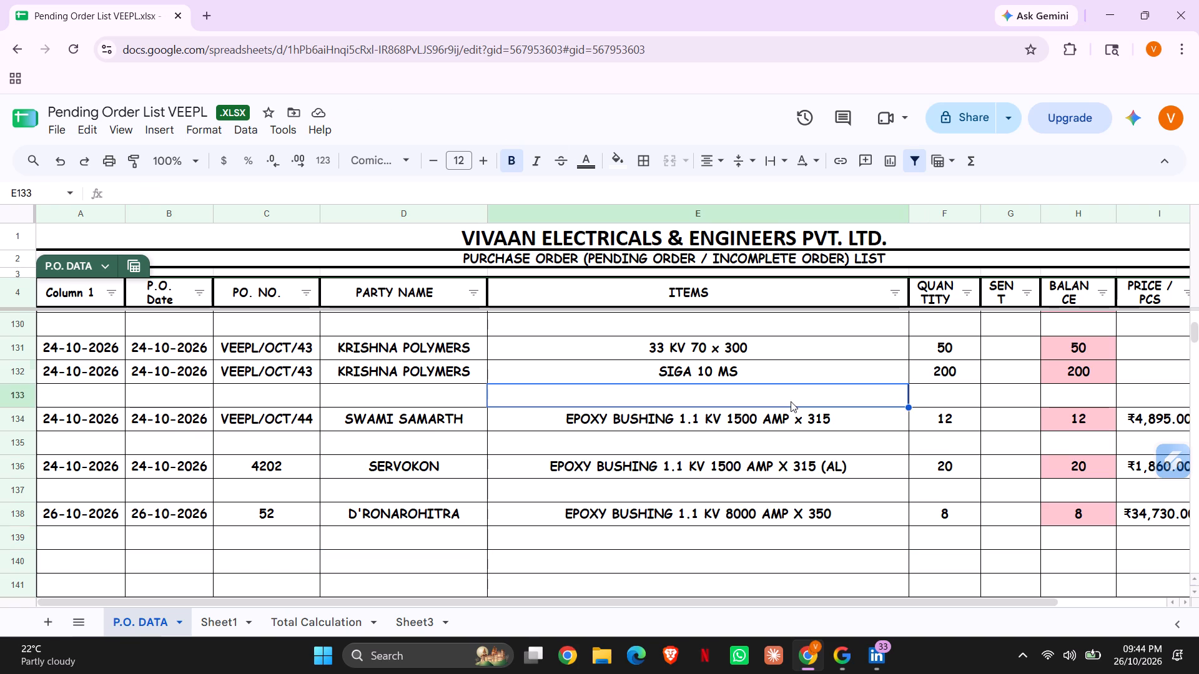
key("Up")
key("Up")
key("Up")
key("Up")
key("Up")
key("Up")
key("Up")
key("Up")
key("Up")
key("Up")
key("Up")
key("Up")
key("Up")
key("Up")
key("Up")
key("Up")
key("Up")
key("Up")
key("Up")
key("Up")
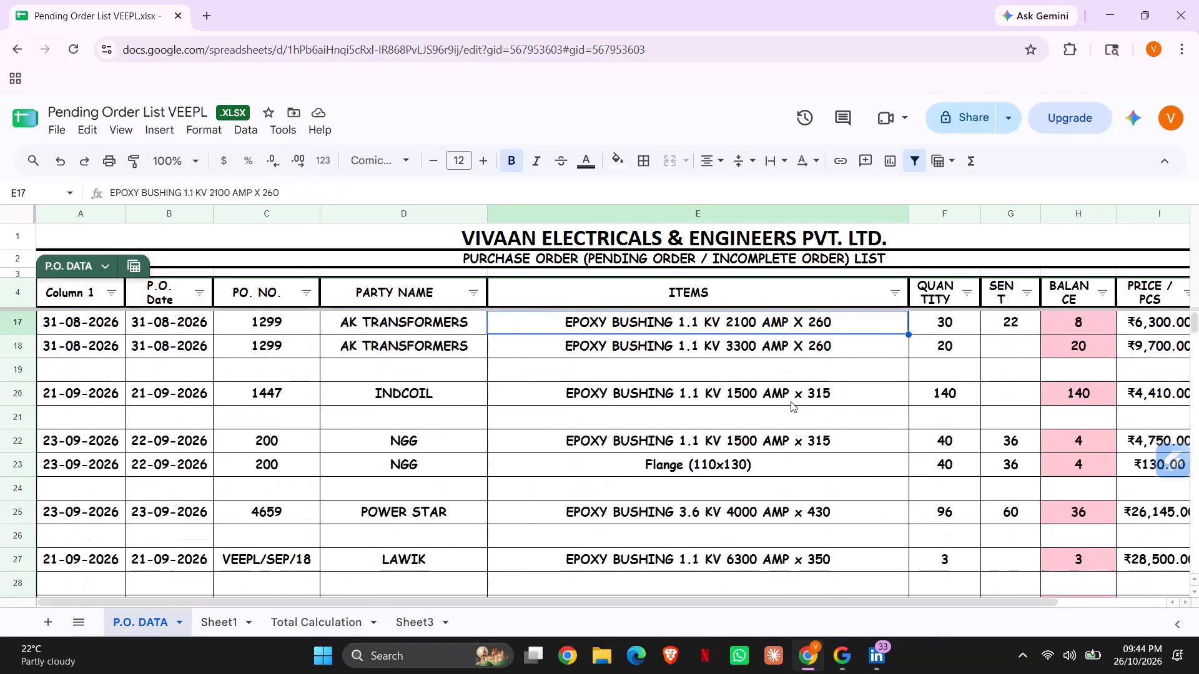
key("Down")
key("Down")
key("Down")
key("Down")
key("Down")
key("Down")
key("Down")
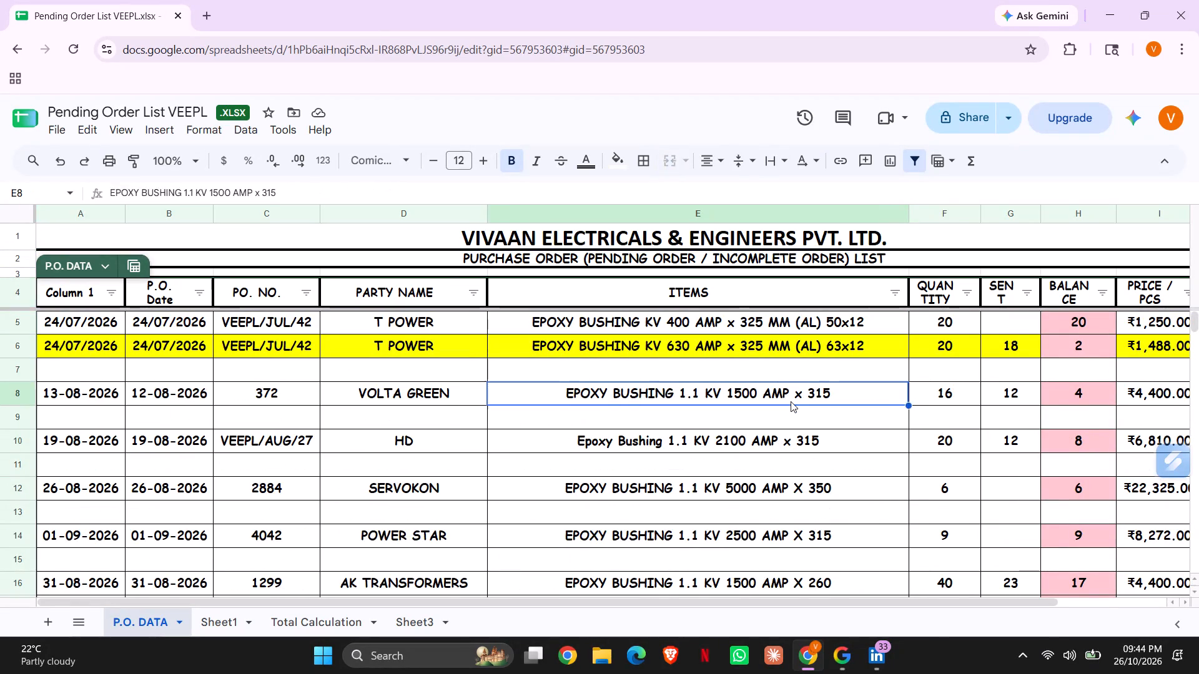
key("Down")
key("Down")
key("Down")
key("Down")
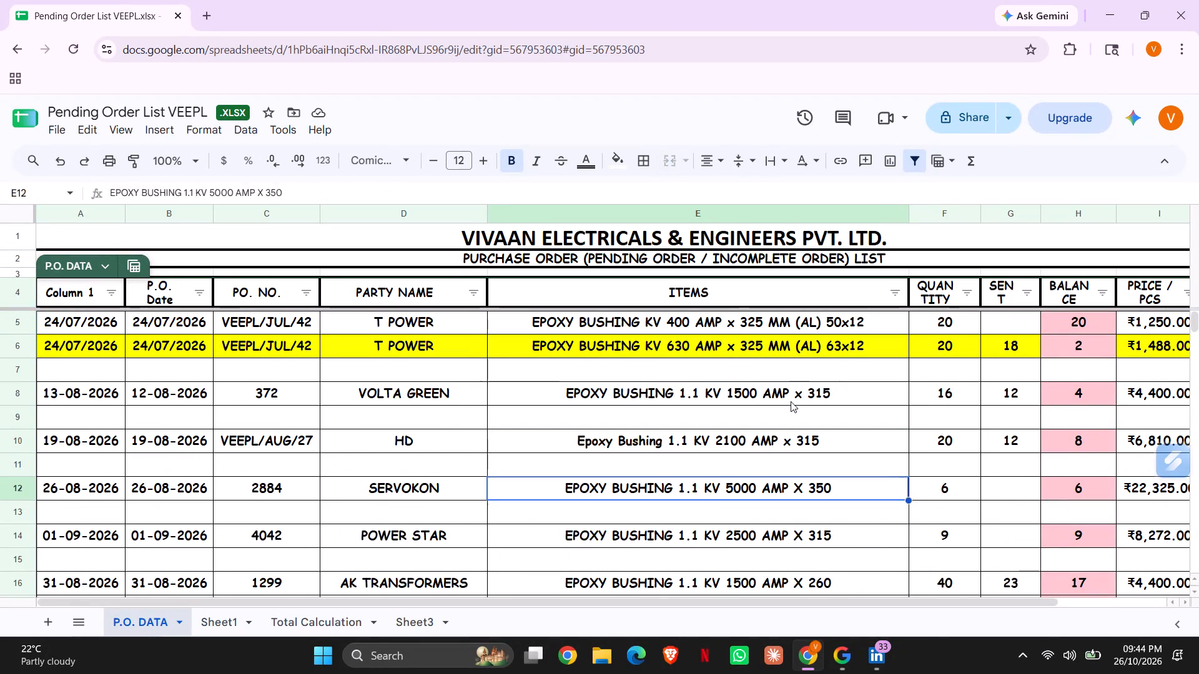
key("Down")
key("Down")
key("Down")
key("Down")
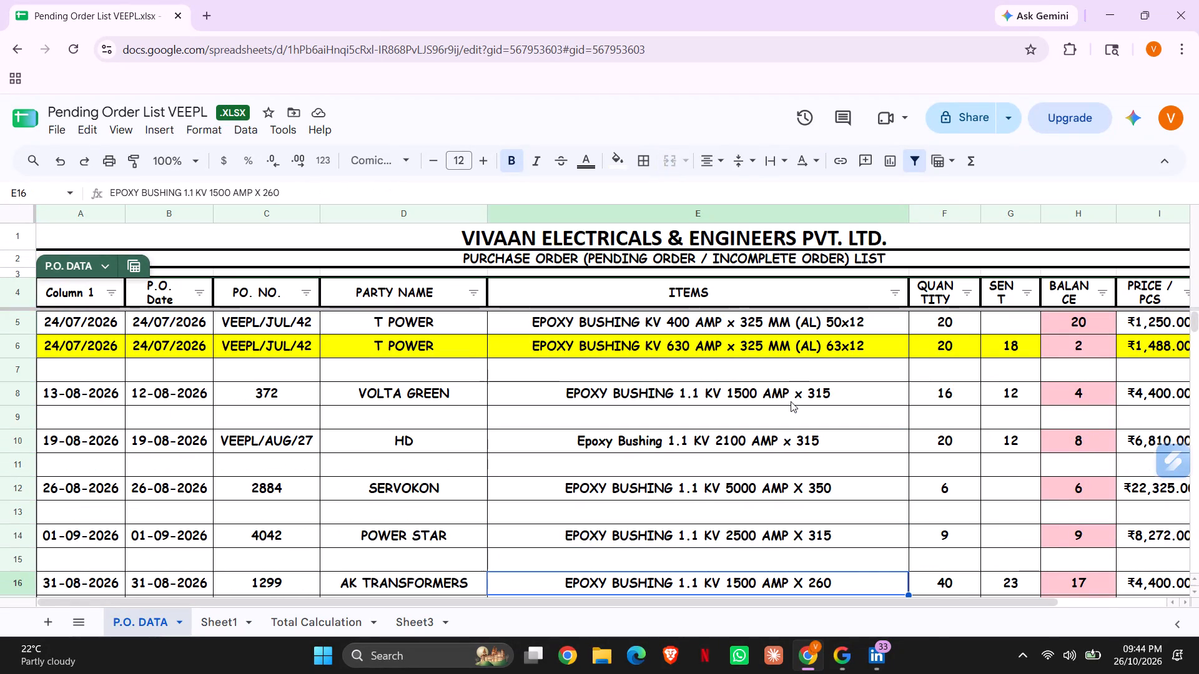
key("Down")
key("Down")
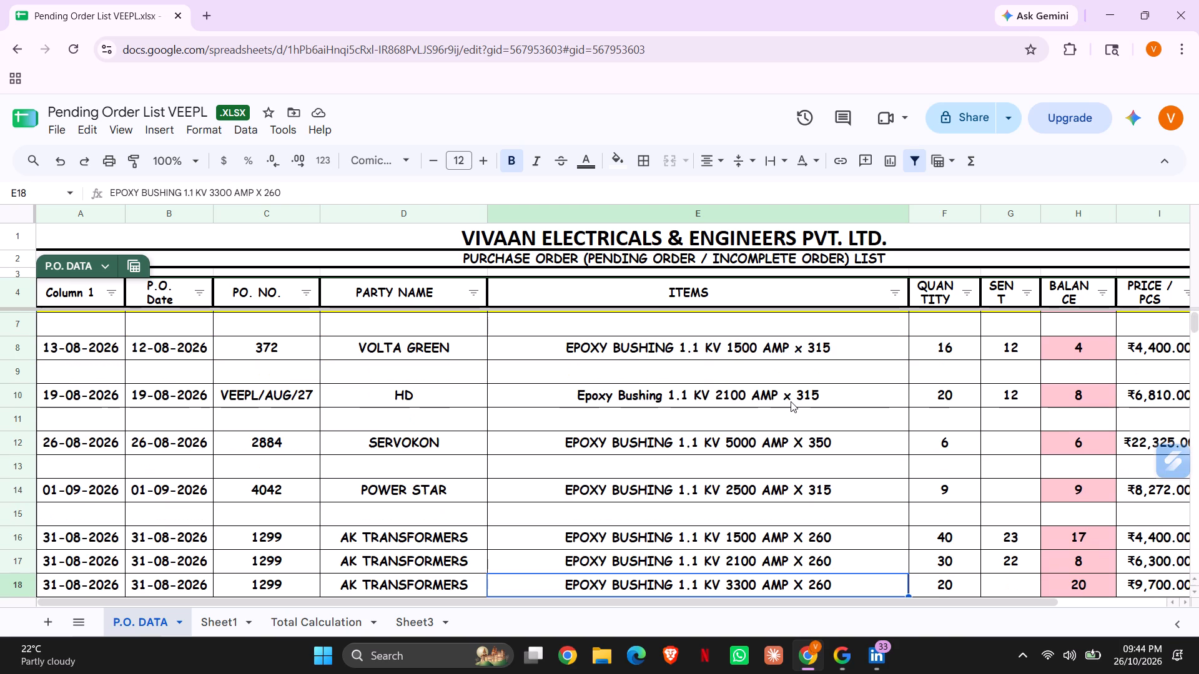
Filter the ITEMS column by values to show only the items matching 5000, the 5000 AMP X 350 and X 445 bushings.
left_click_drag(897, 289, 746, 390)
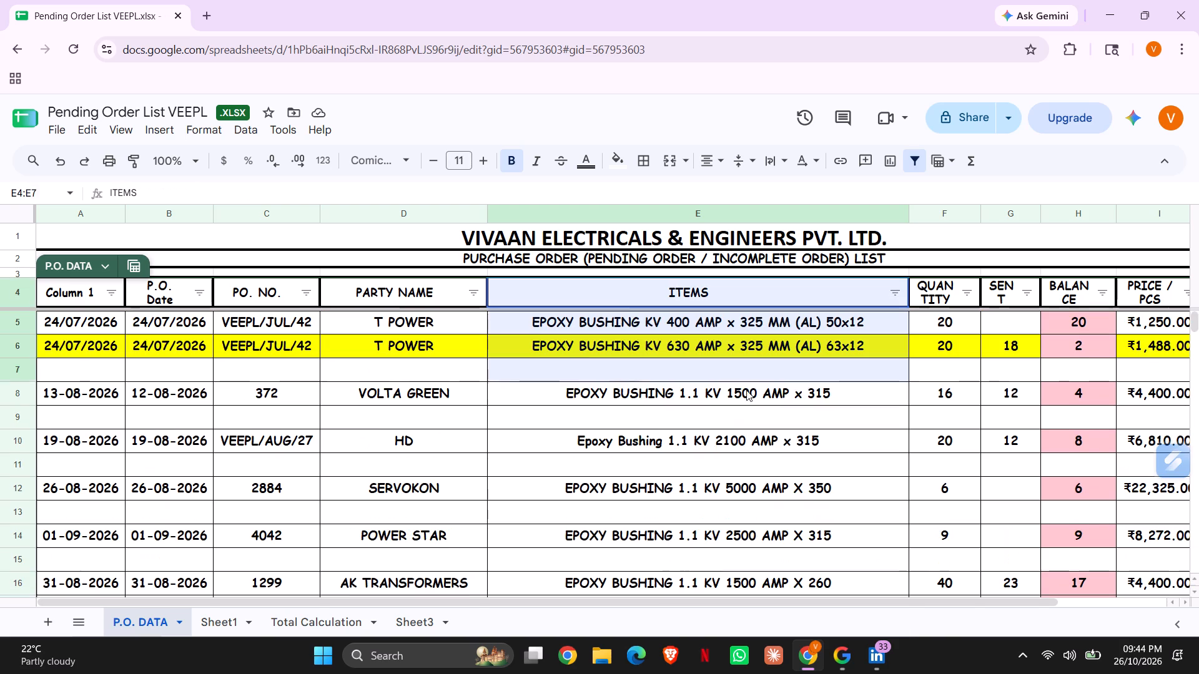
left_click_drag(746, 390, 900, 295)
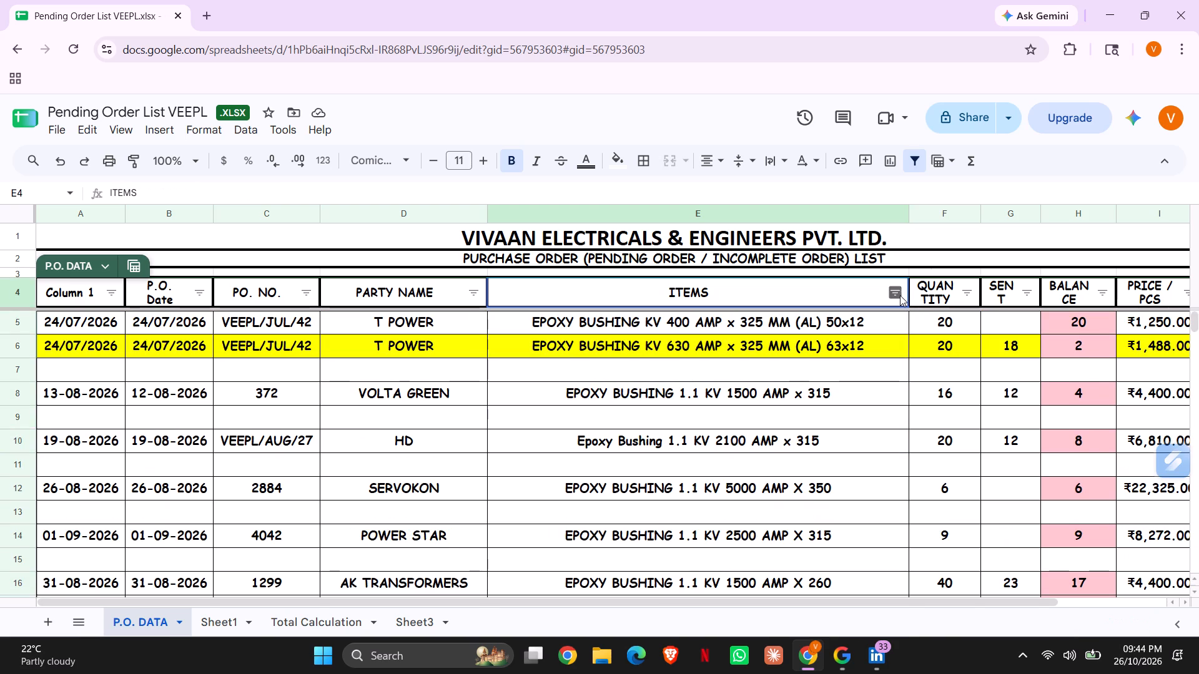
left_click_drag(900, 295, 899, 295)
left_click(899, 295)
left_click(765, 517)
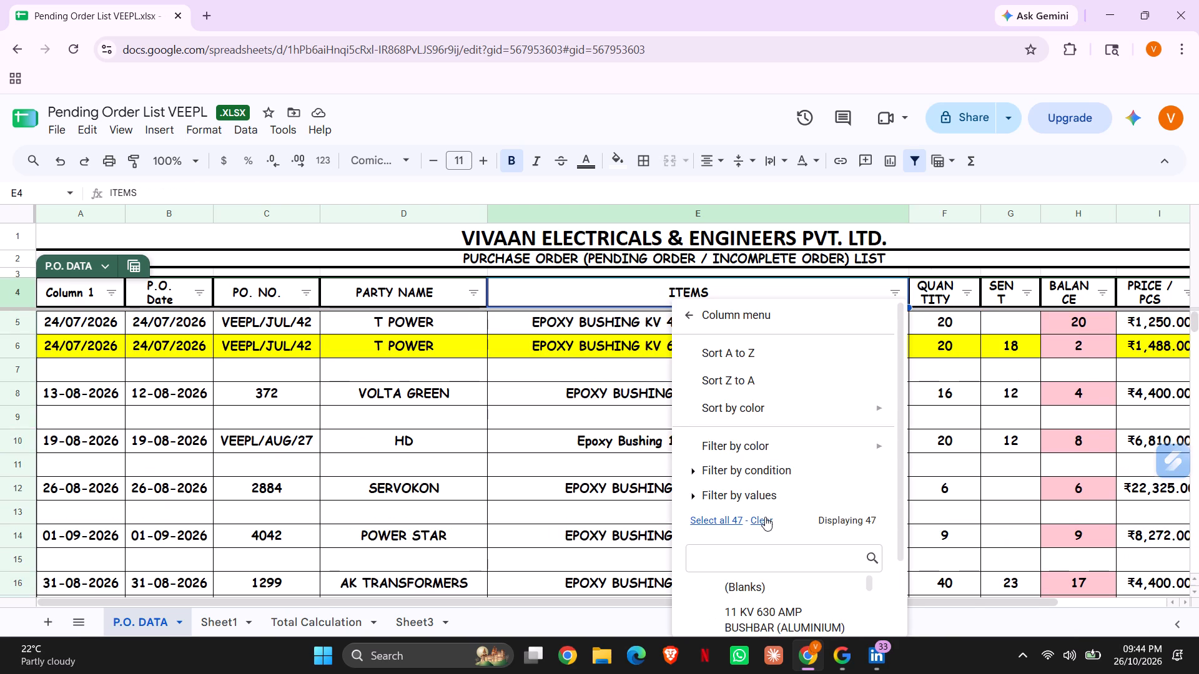
left_click(754, 554)
type("5000")
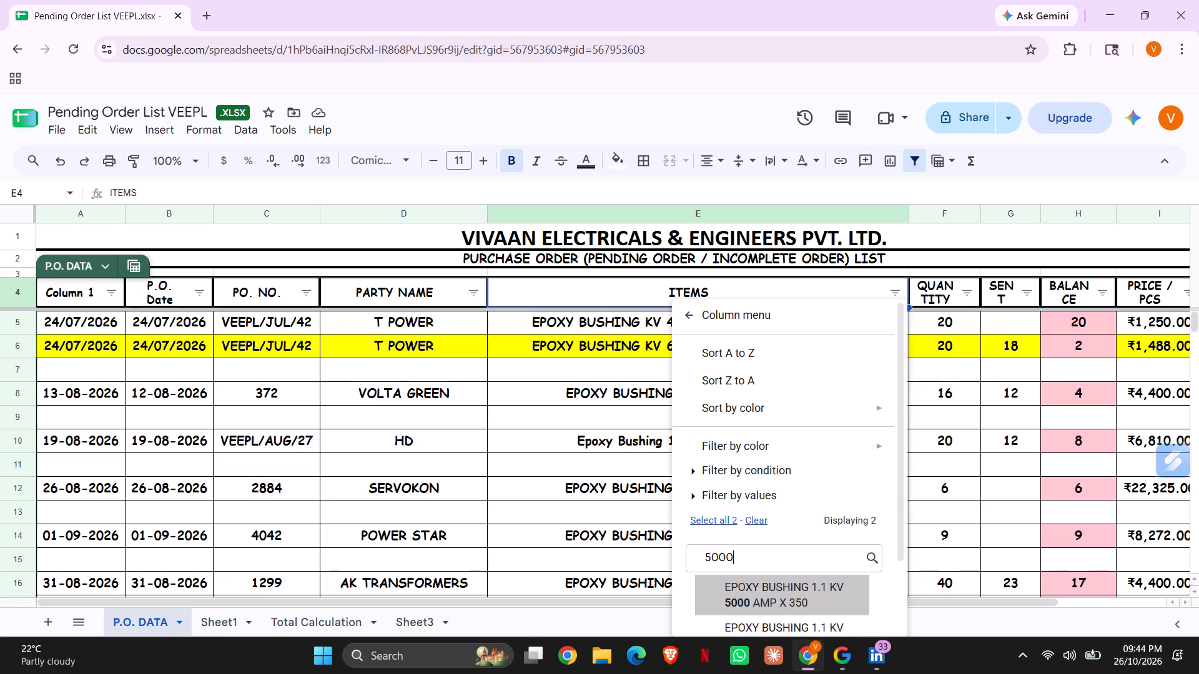
left_click(722, 524)
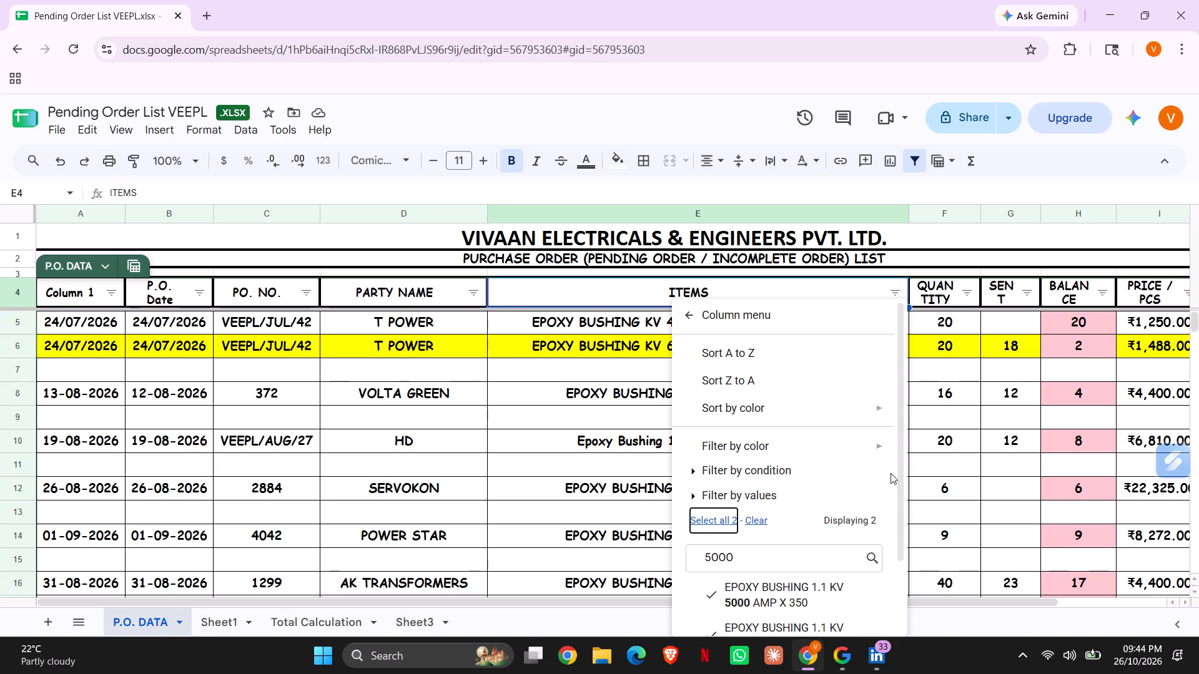
left_click(899, 476)
left_click_drag(899, 476, 922, 575)
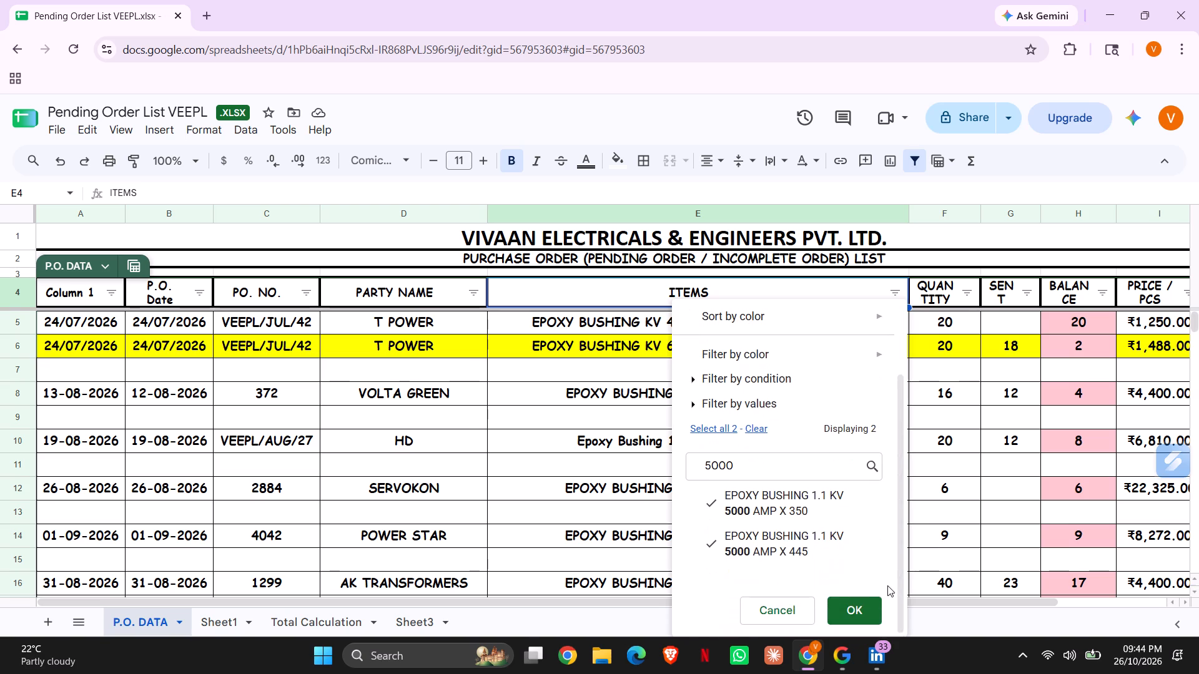
left_click(864, 609)
left_click(861, 529)
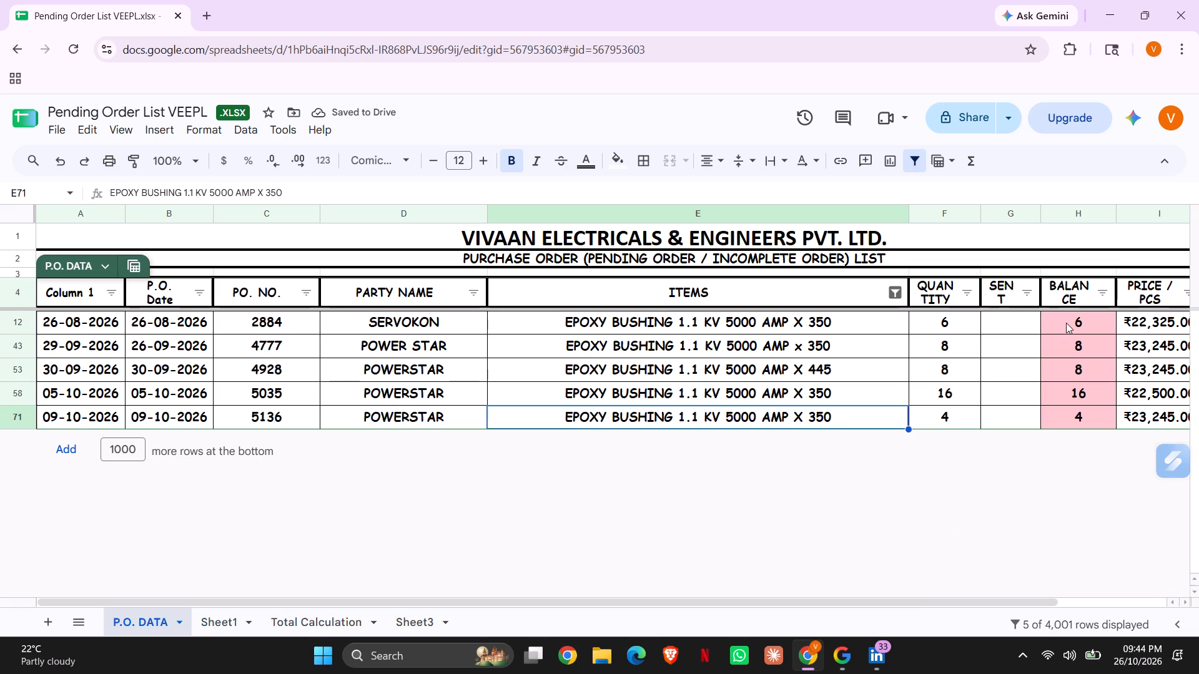
scroll(1066, 323, "up", 1)
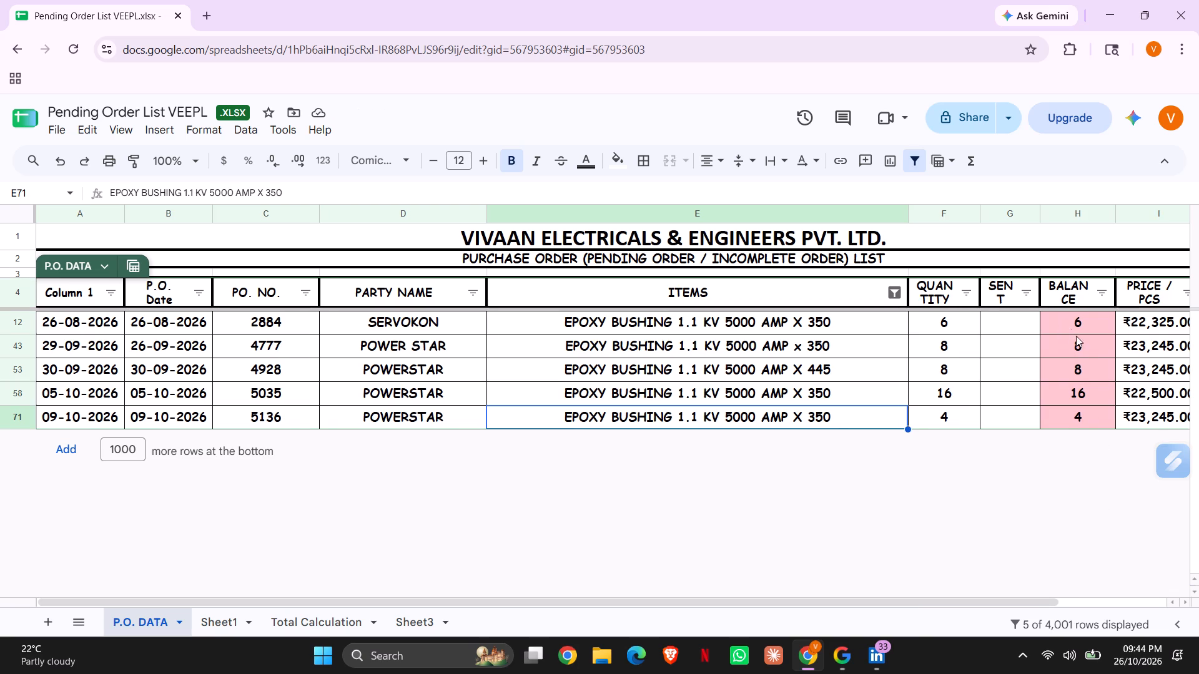